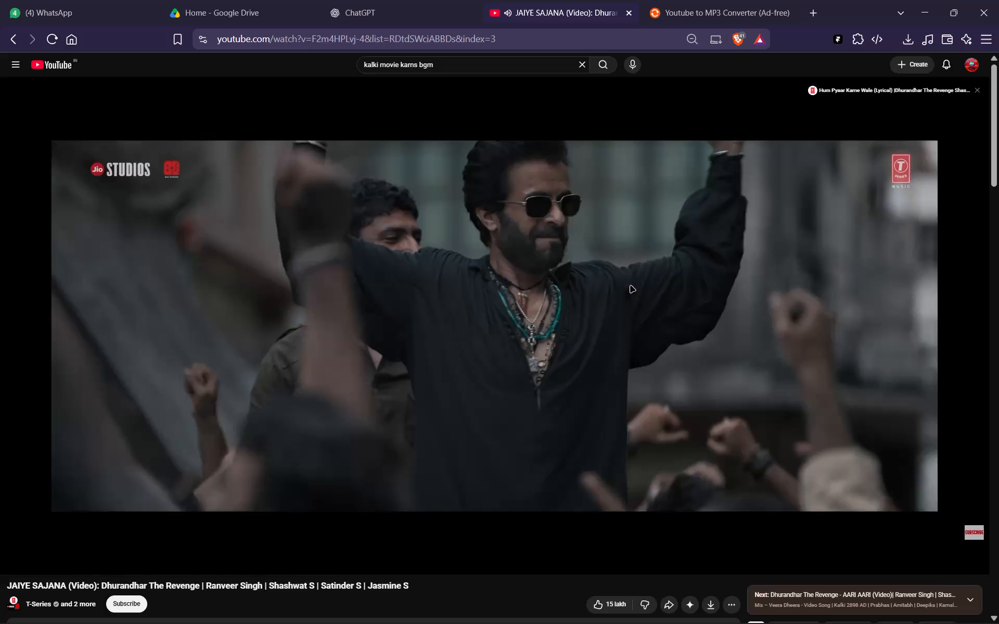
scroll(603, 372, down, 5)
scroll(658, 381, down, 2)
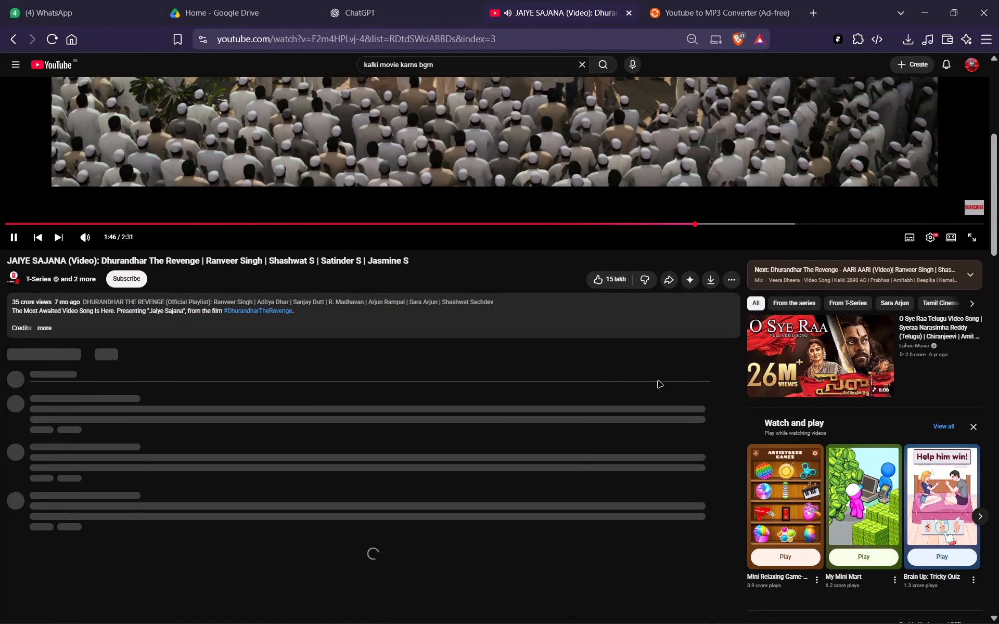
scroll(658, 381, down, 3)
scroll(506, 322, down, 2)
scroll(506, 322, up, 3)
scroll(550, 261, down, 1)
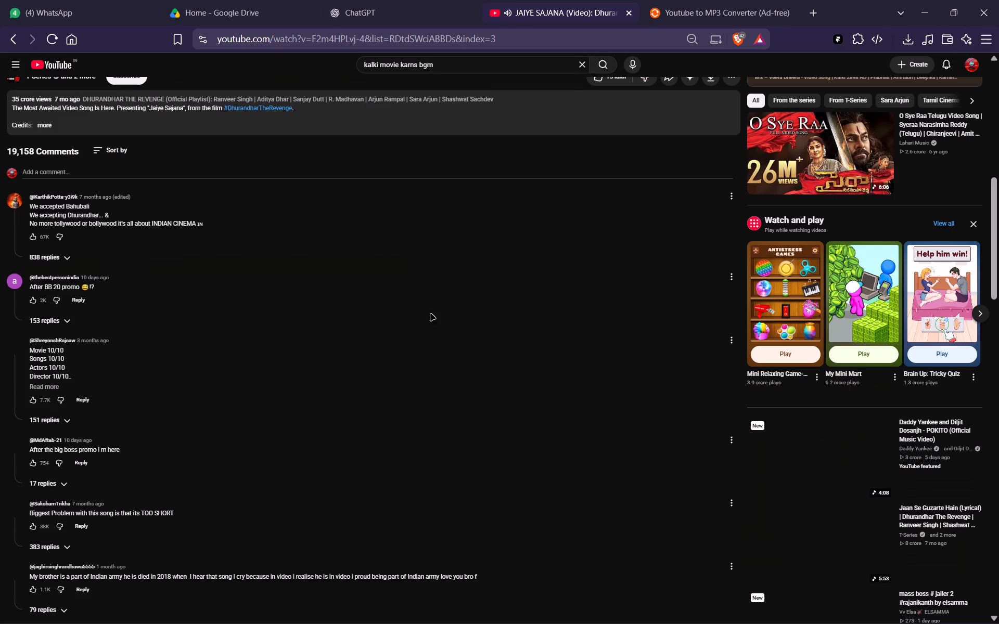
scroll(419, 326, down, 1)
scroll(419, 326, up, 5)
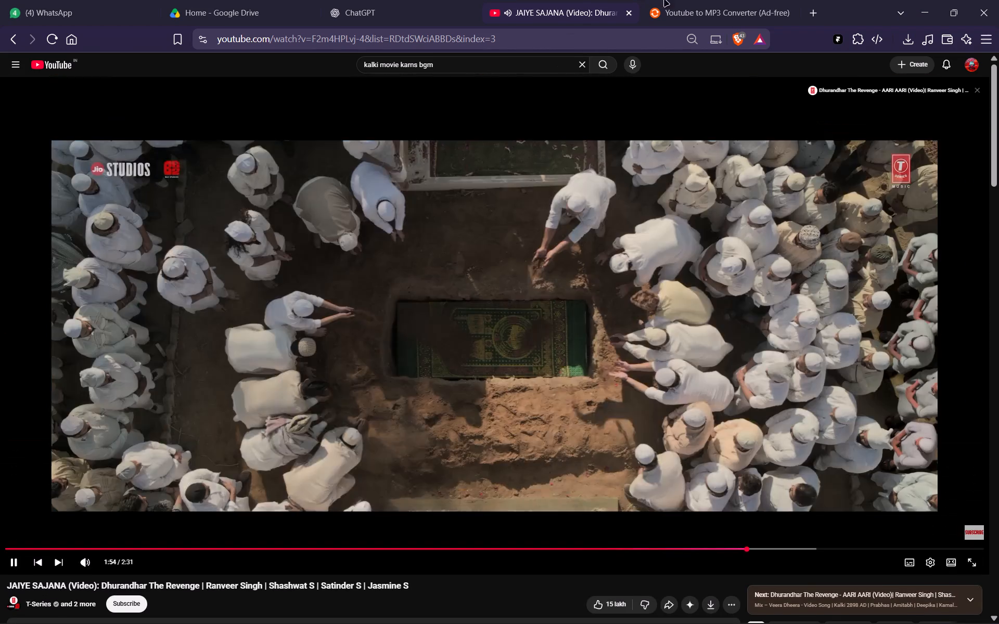
click(689, 0)
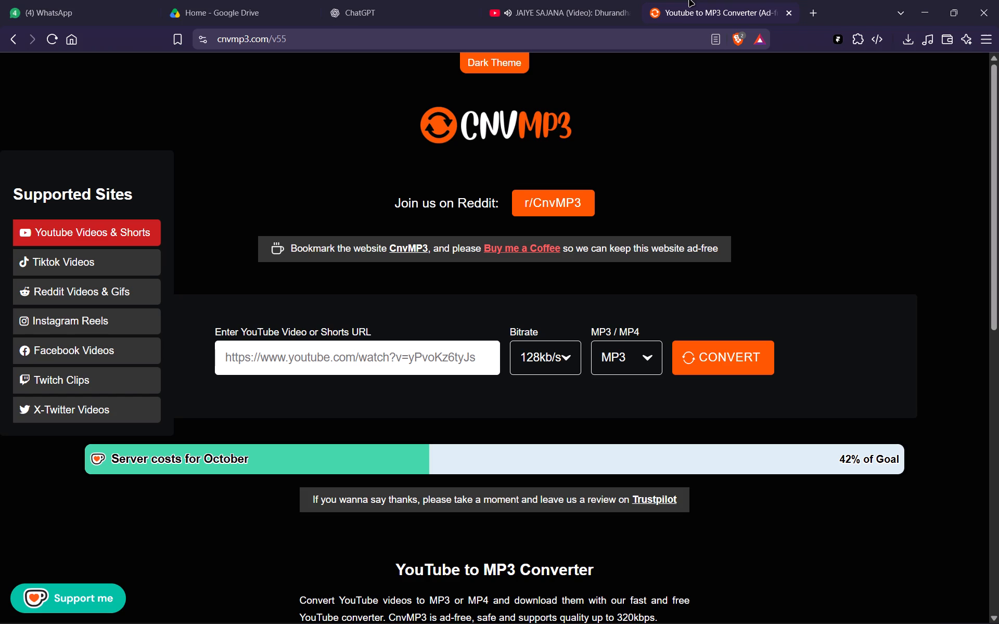
click(309, 346)
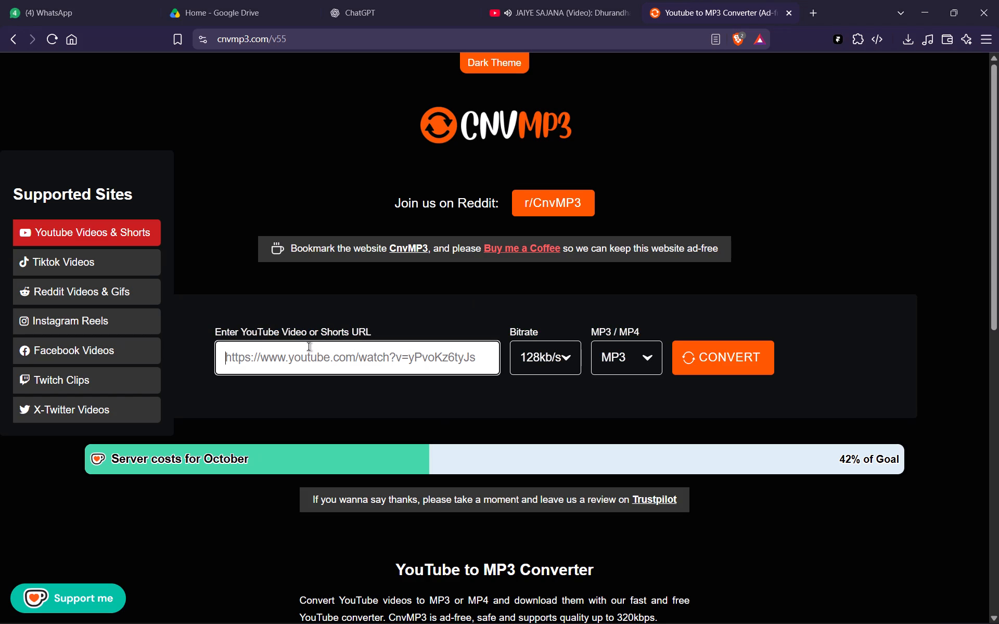
key(ctrl+v)
click(537, 368)
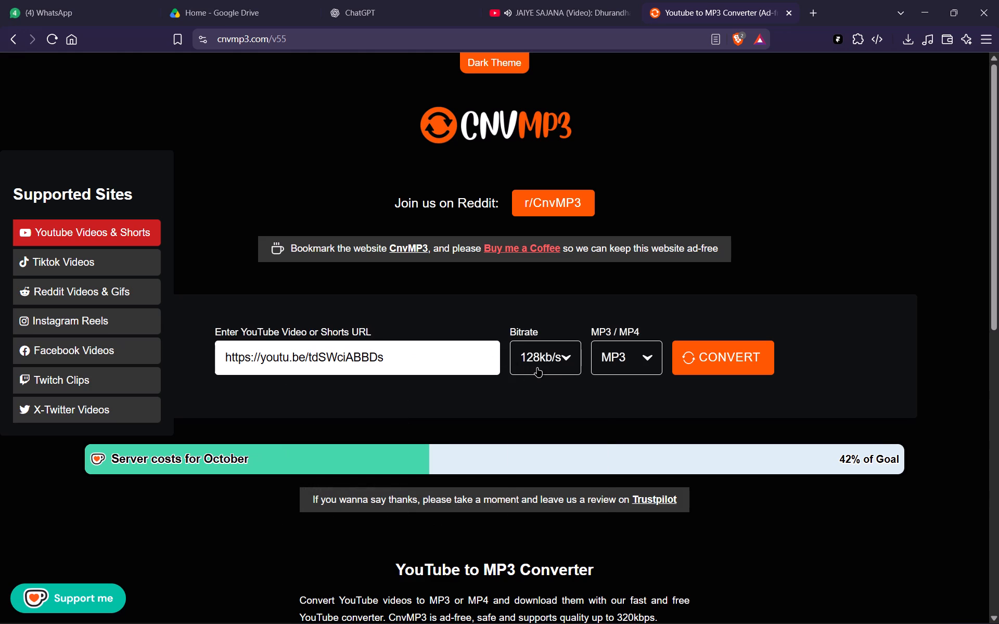
click(555, 495)
click(719, 350)
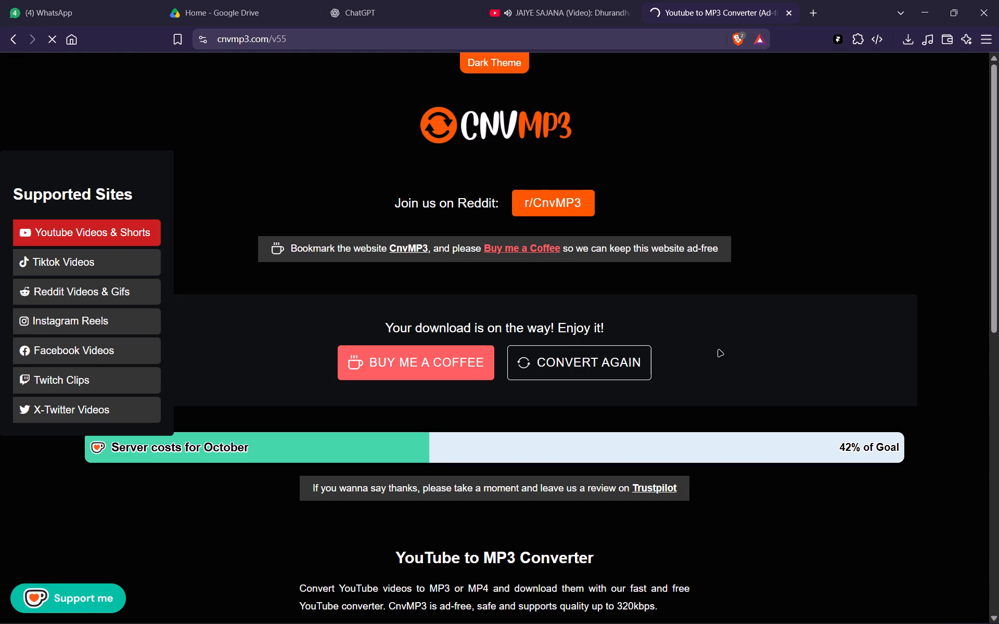
click(568, 0)
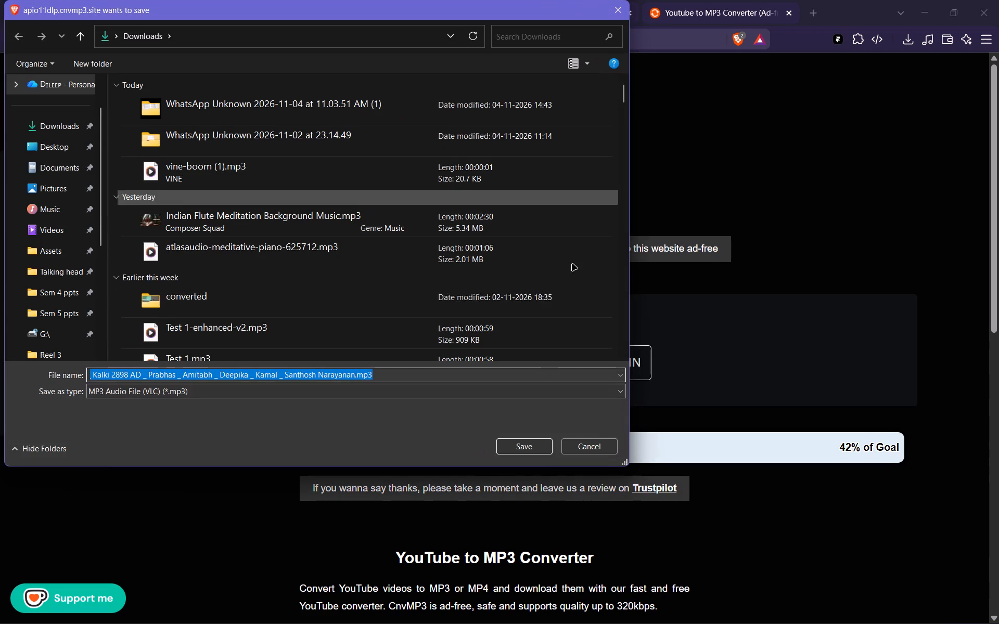
click(543, 451)
Return to YouTube and skip to the next video in the mix.
click(536, 0)
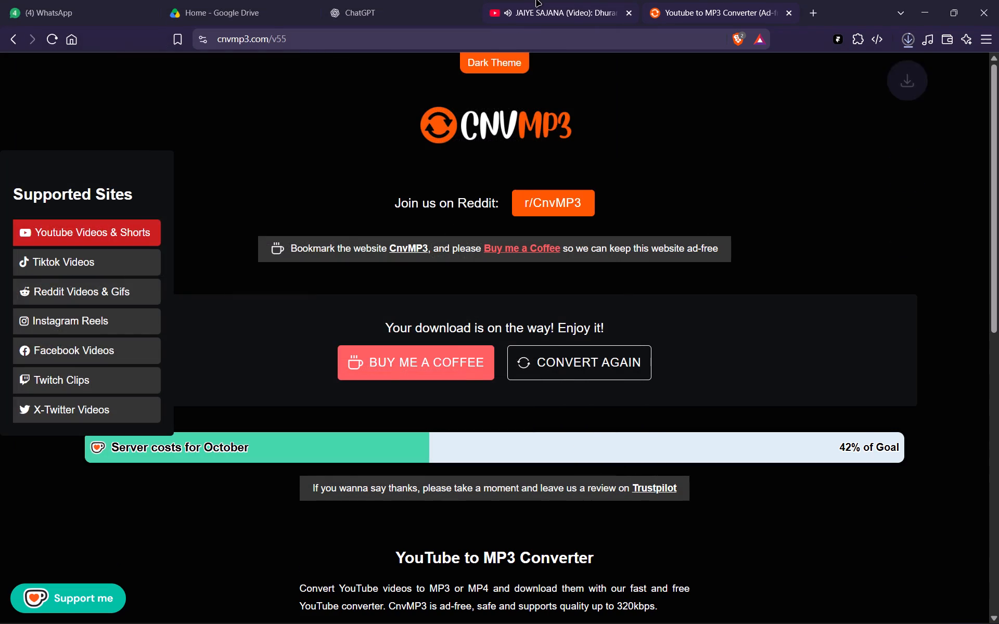
key(shift+n)
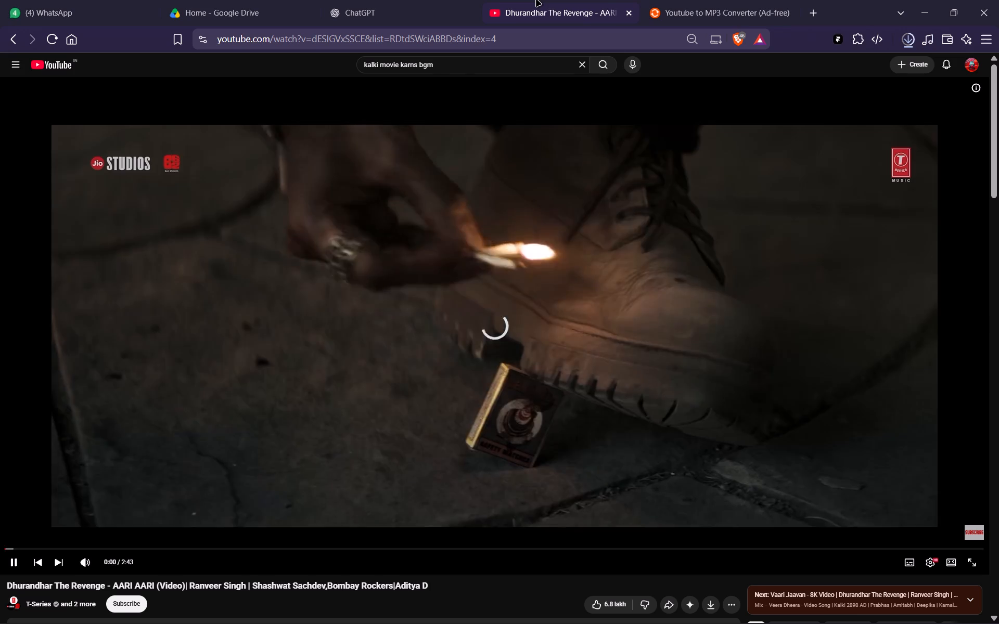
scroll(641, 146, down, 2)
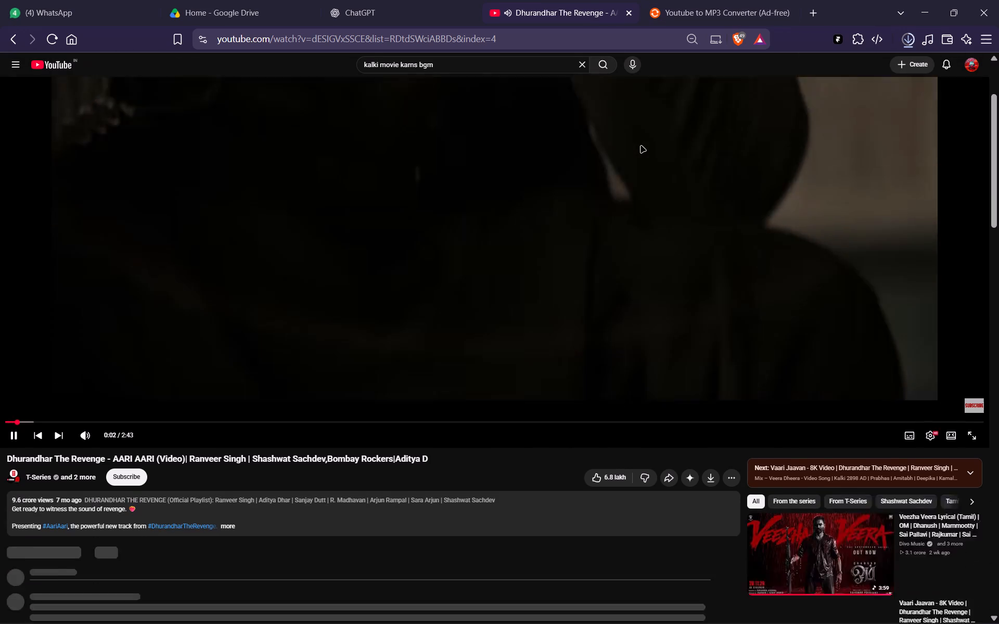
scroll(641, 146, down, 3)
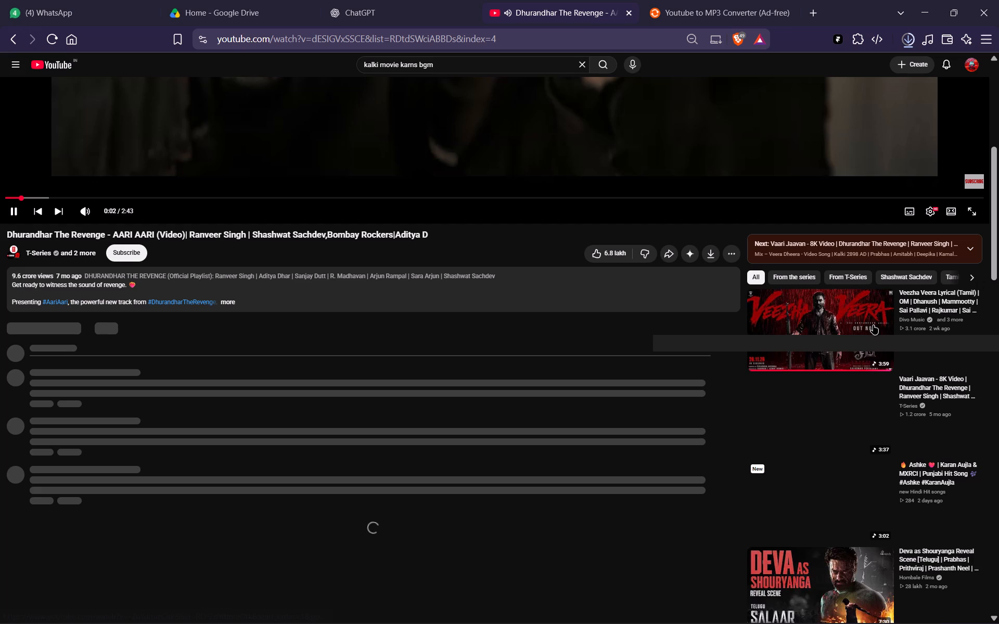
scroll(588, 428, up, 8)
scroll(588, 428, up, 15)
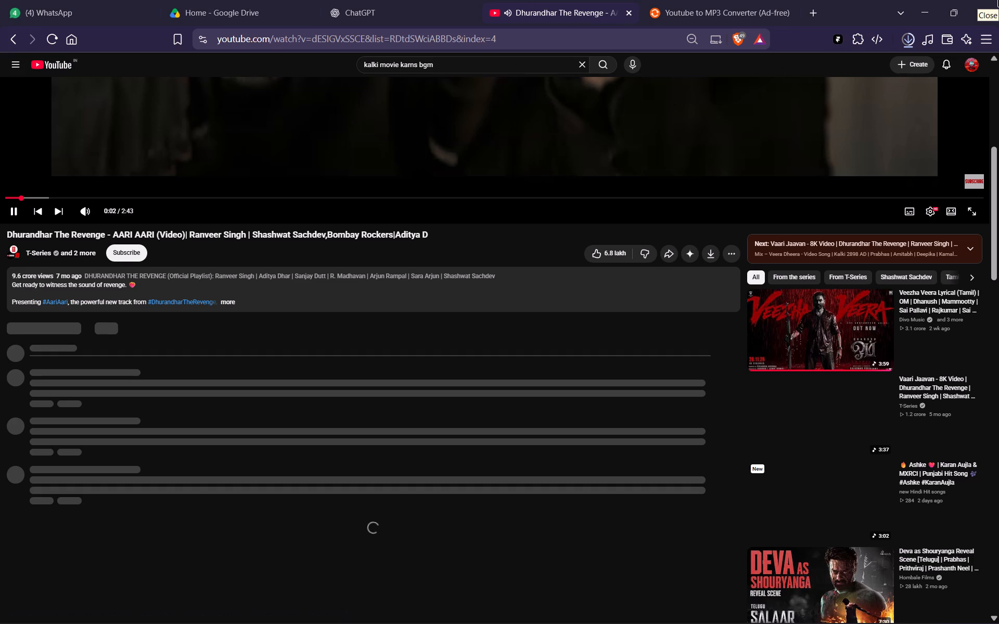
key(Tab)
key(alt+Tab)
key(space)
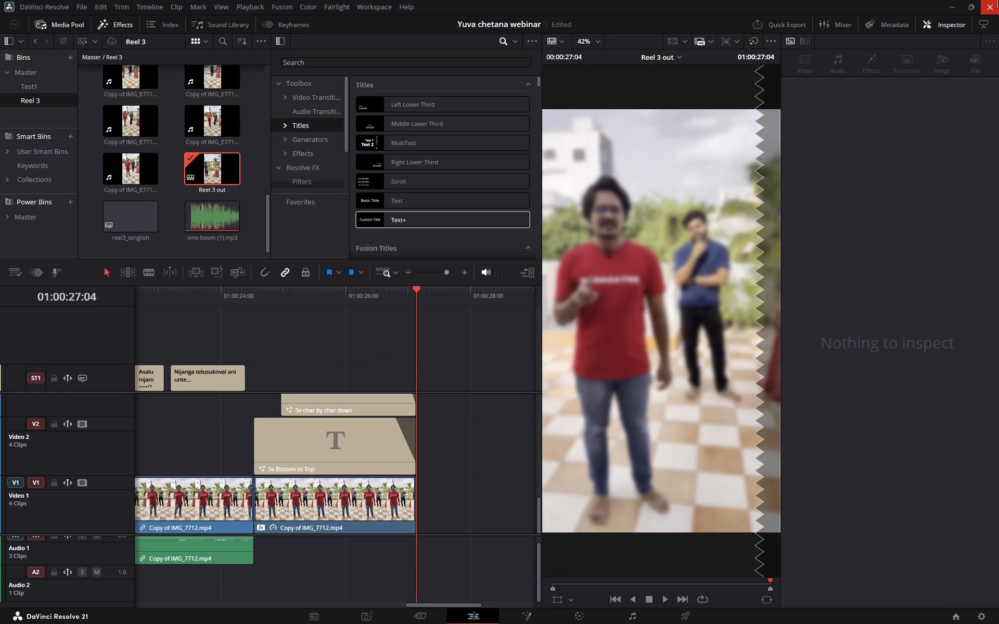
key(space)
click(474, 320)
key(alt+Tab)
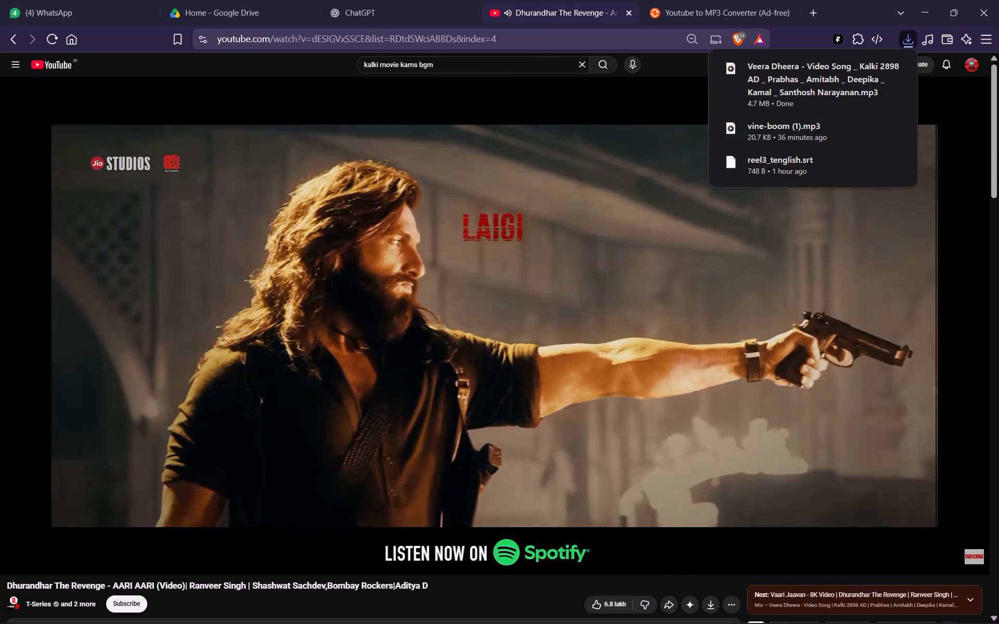
Import the downloaded Veera Dheera MP3 from the browser into the Reel 3 bin in DaVinci Resolve.
drag(806, 76, 181, 223)
key(alt+Tab)
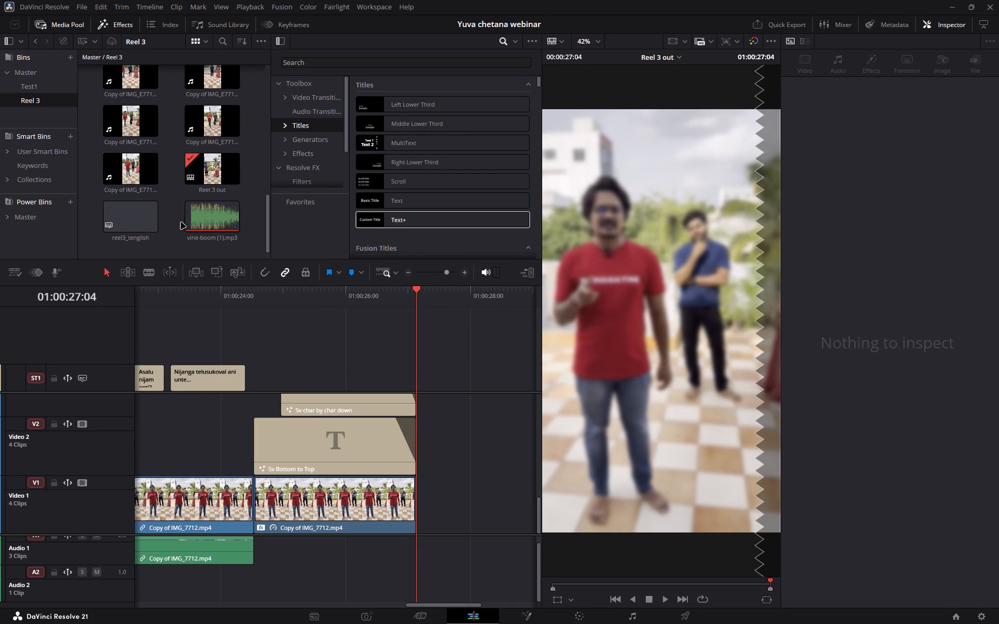
Place the Veera Dheera song on a new third audio track, starting at the beginning of the Reel 3 out timeline.
scroll(181, 223, down, 3)
drag(217, 168, 265, 345)
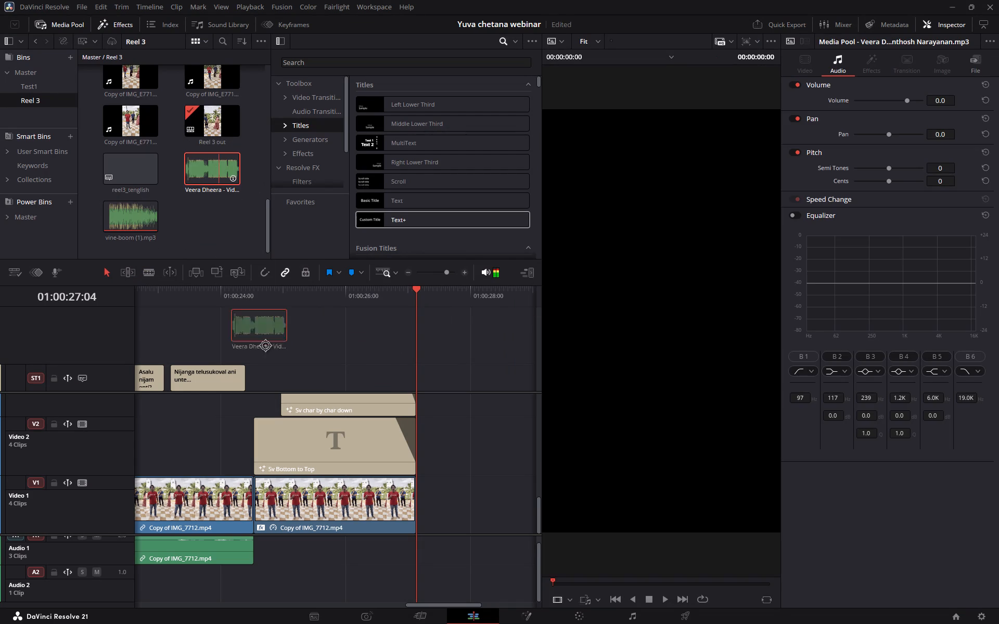
drag(265, 345, 177, 581)
key(ctrl+minus)
key(ctrl+minus)
key(ctrl+minus)
key(ctrl+minus)
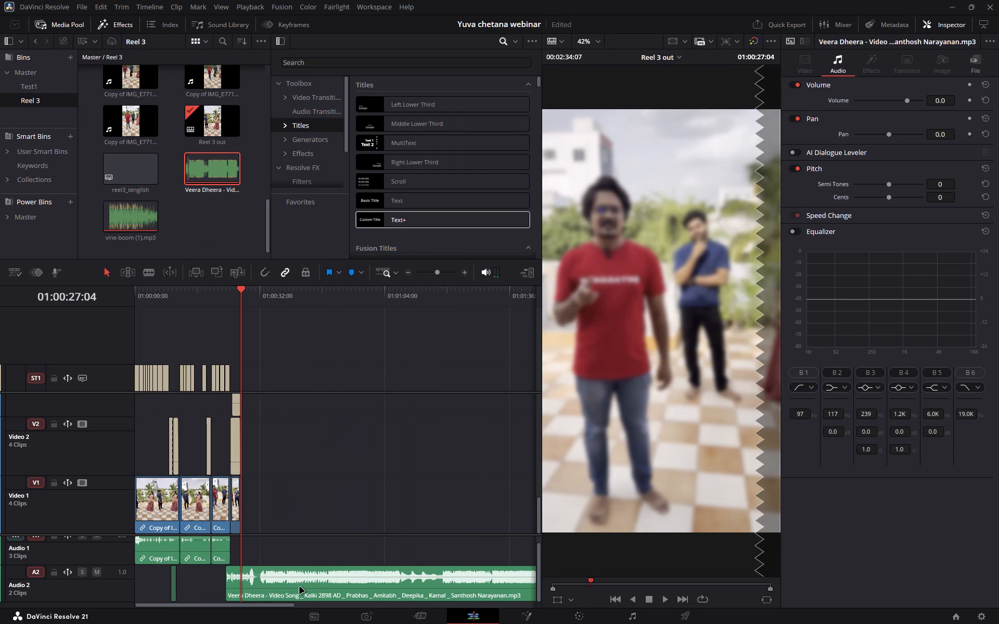
scroll(228, 576, down, 2)
drag(285, 587, 287, 606)
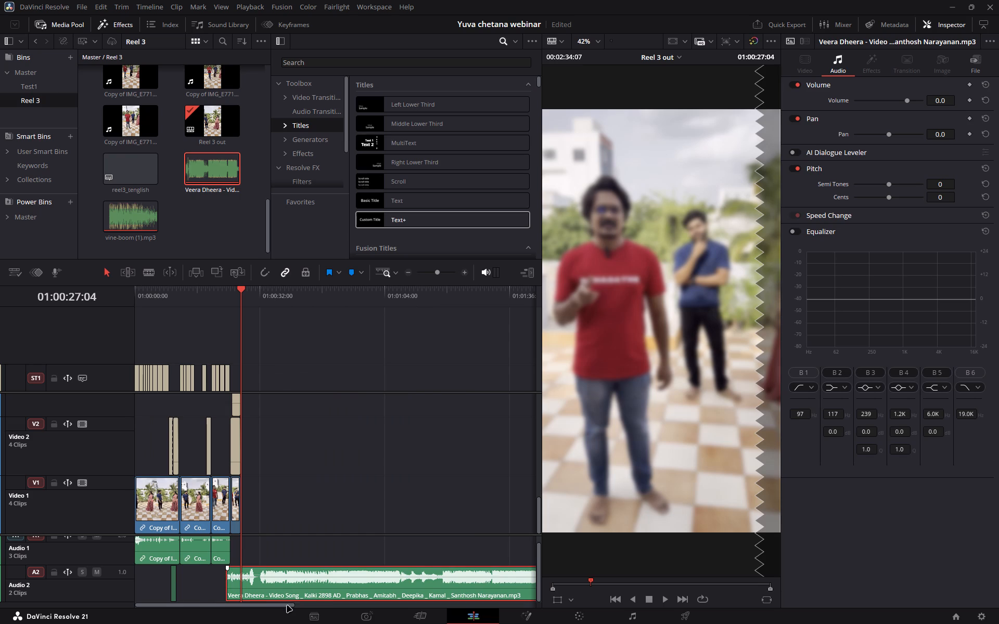
drag(287, 606, 145, 589)
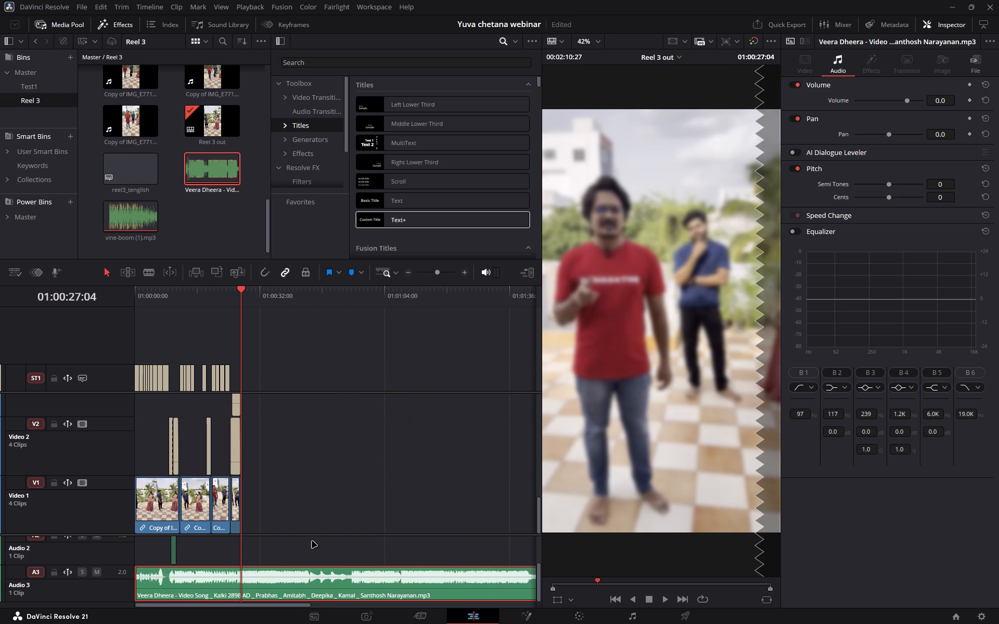
Trim about 45 seconds off the start of the song on Audio 3 and move the clip back to the timeline's beginning.
scroll(312, 541, down, 1)
drag(135, 588, 159, 590)
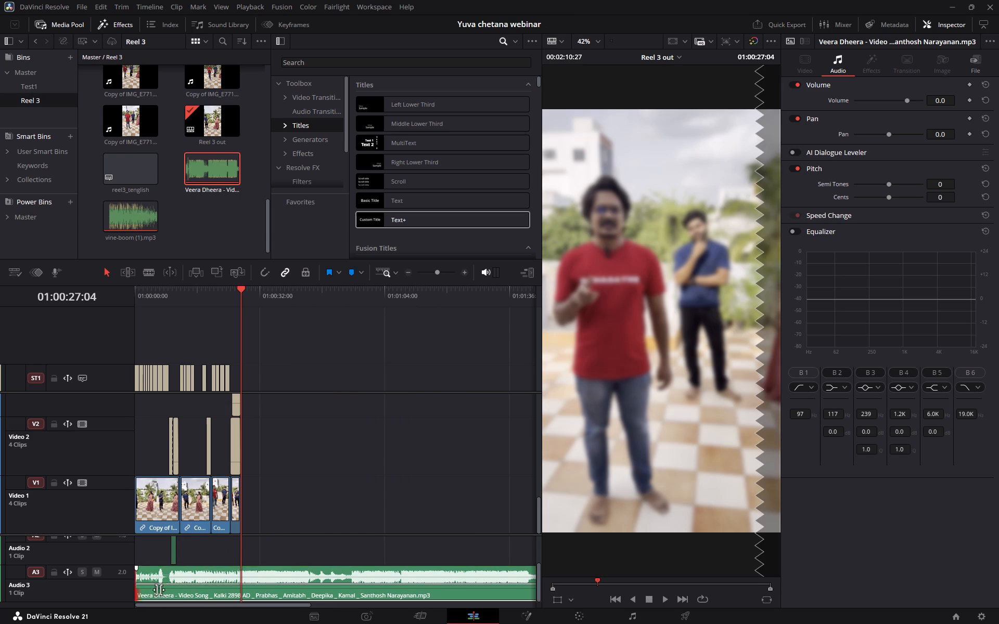
drag(159, 590, 311, 602)
drag(358, 587, 173, 586)
click(329, 515)
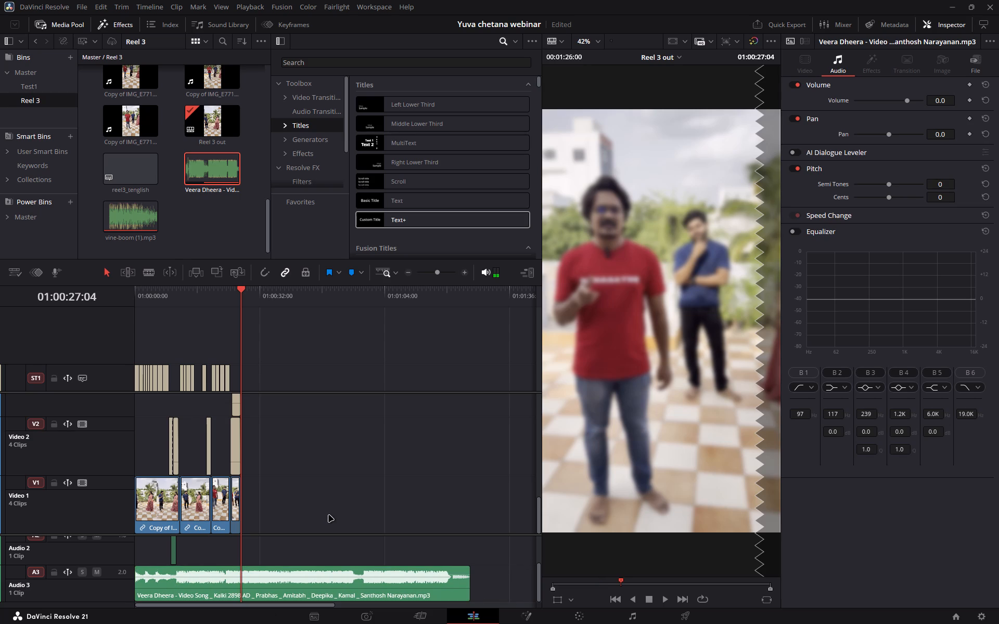
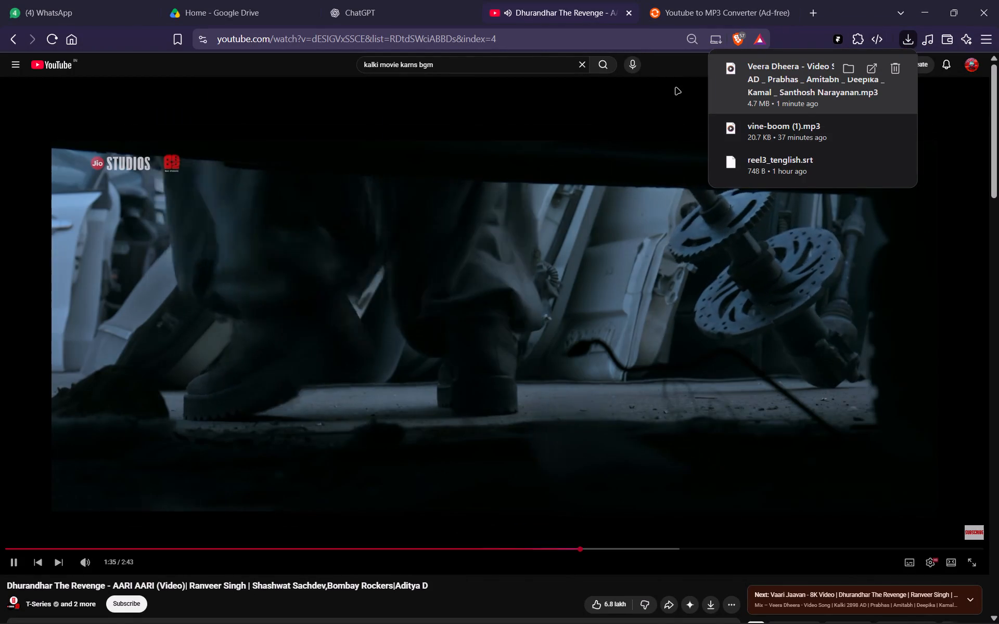
Dismiss the recent downloads list covering the YouTube page.
click(674, 73)
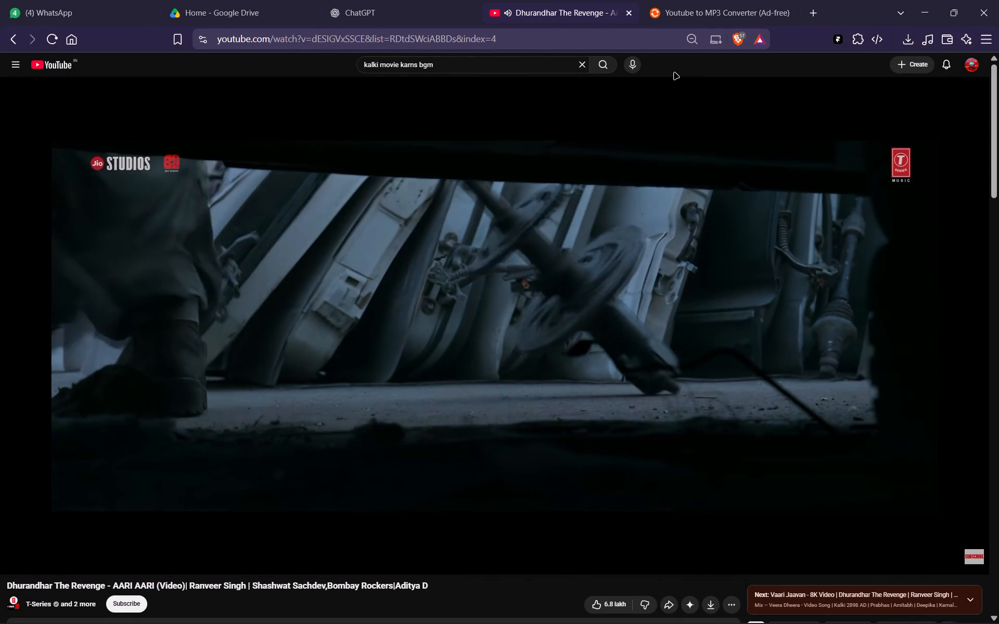
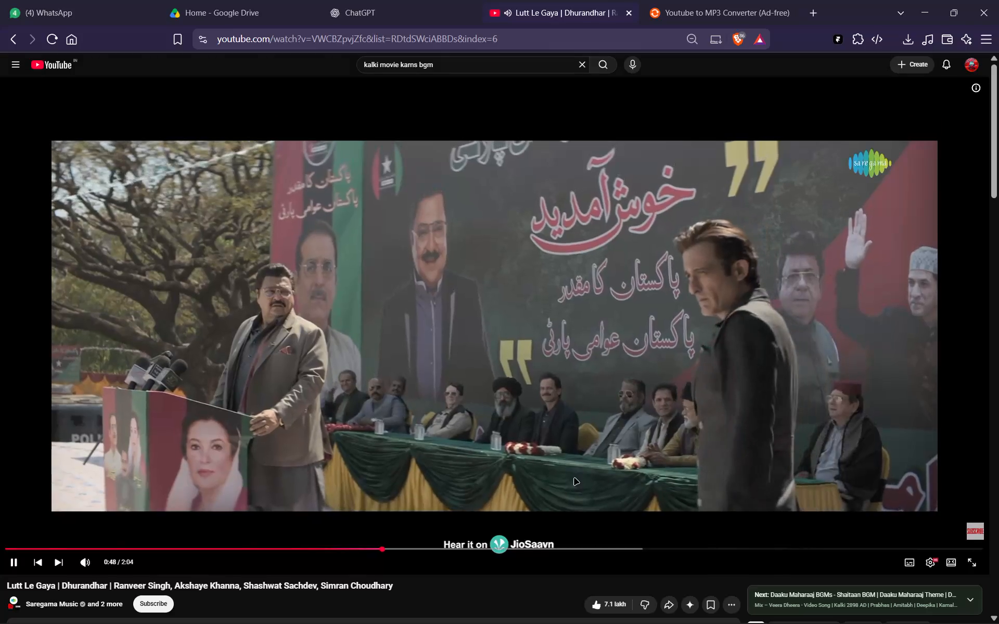
Browse the recommended videos on YouTube and open the Veezha Veera Lyrical (Tamil) song from OM.
scroll(574, 478, down, 4)
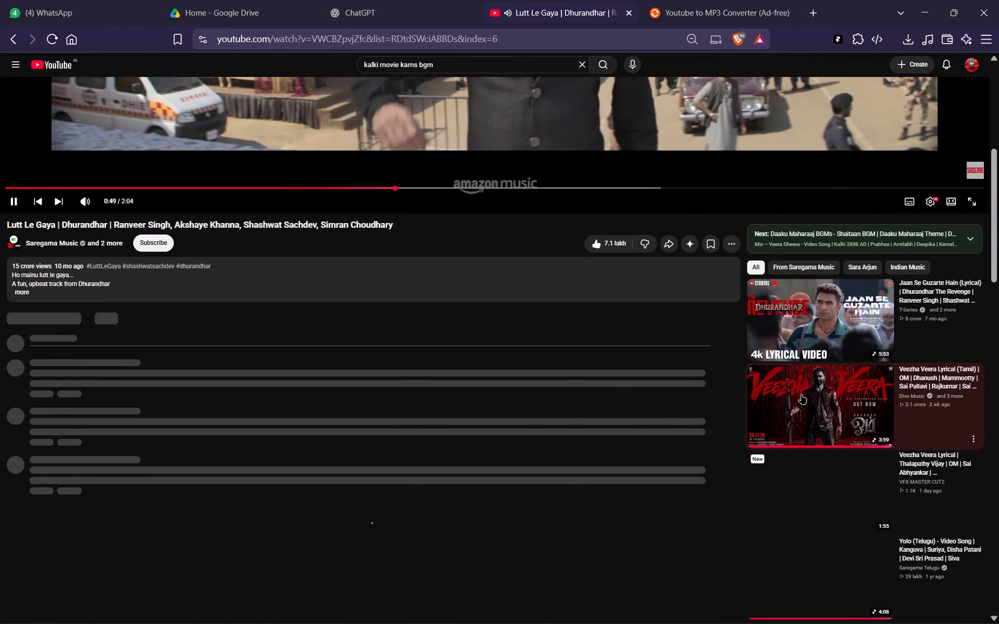
scroll(621, 426, down, 1)
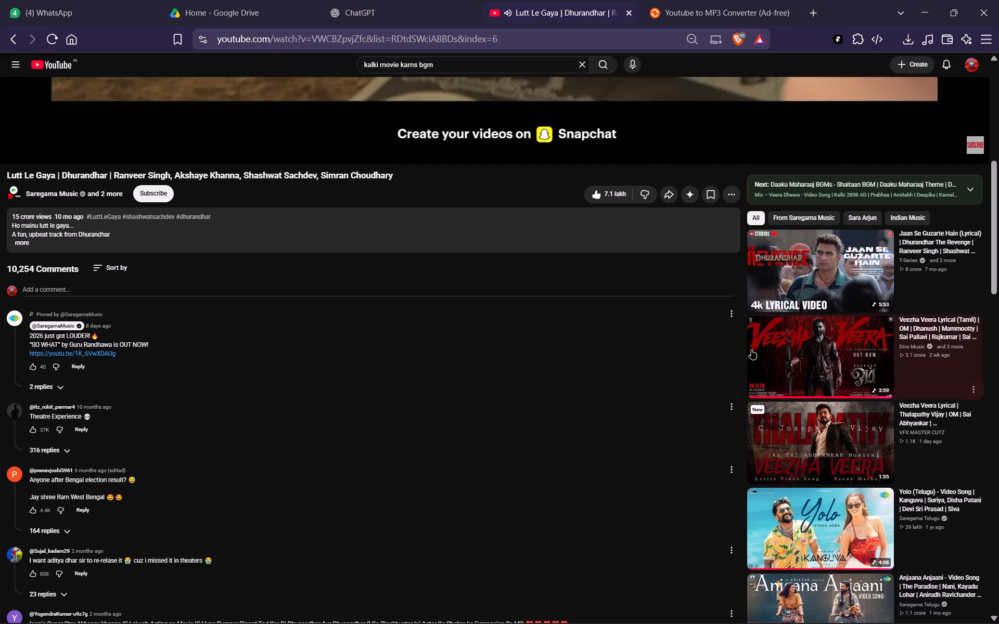
click(793, 334)
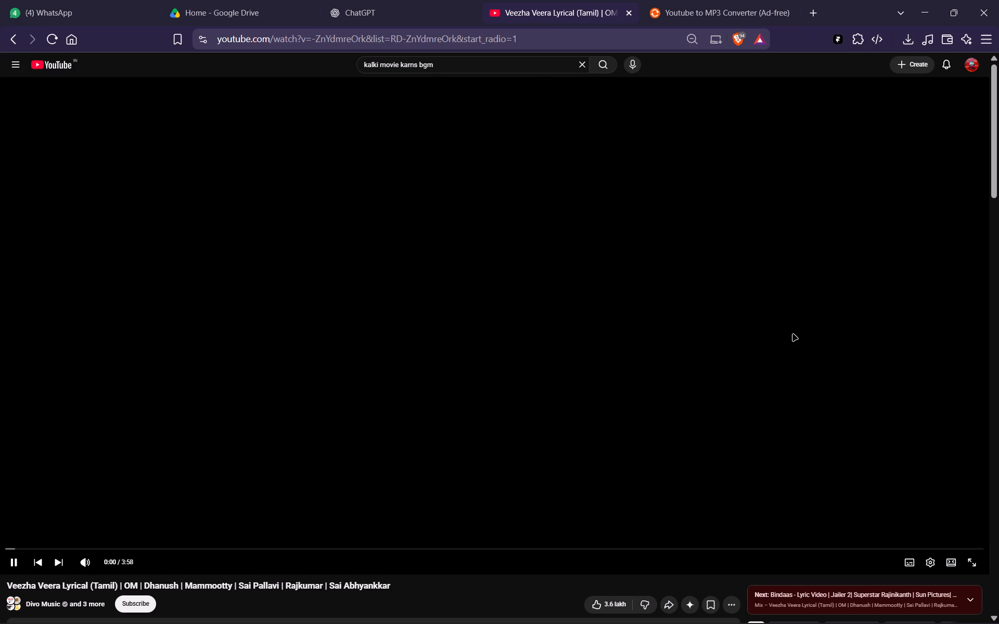
click(603, 614)
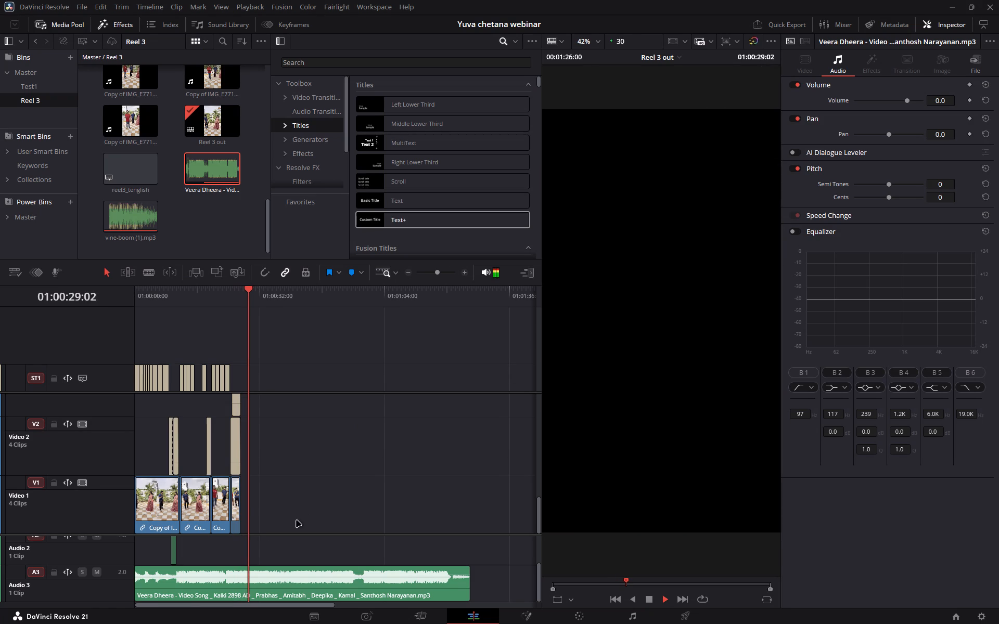
key(space)
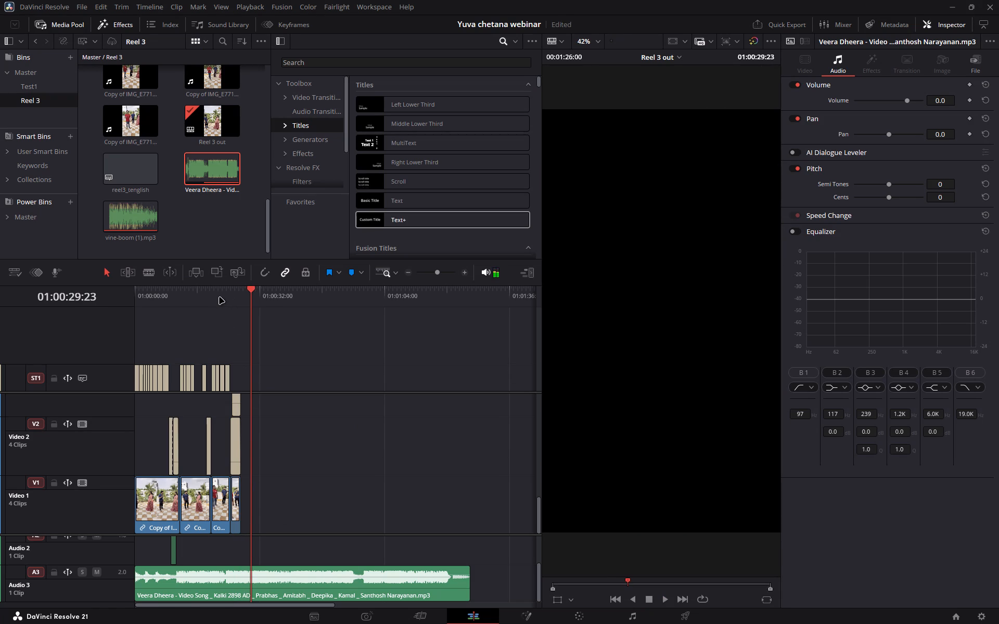
Trim about 6.6 seconds off the start of the Veera Dheera clip on Audio 3 and move it back to the timeline start.
click(220, 301)
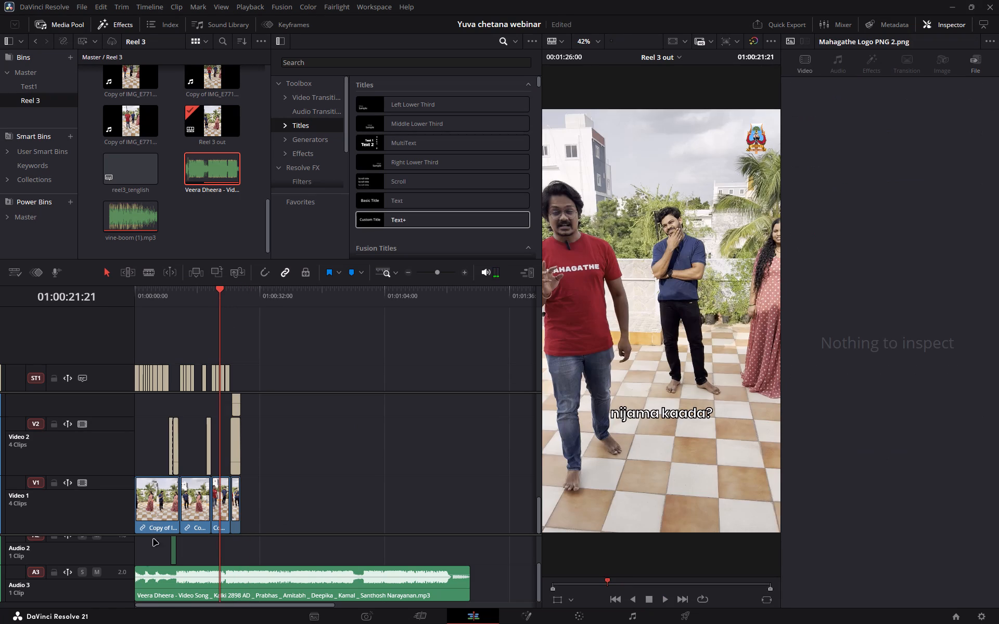
click(139, 581)
click(139, 581)
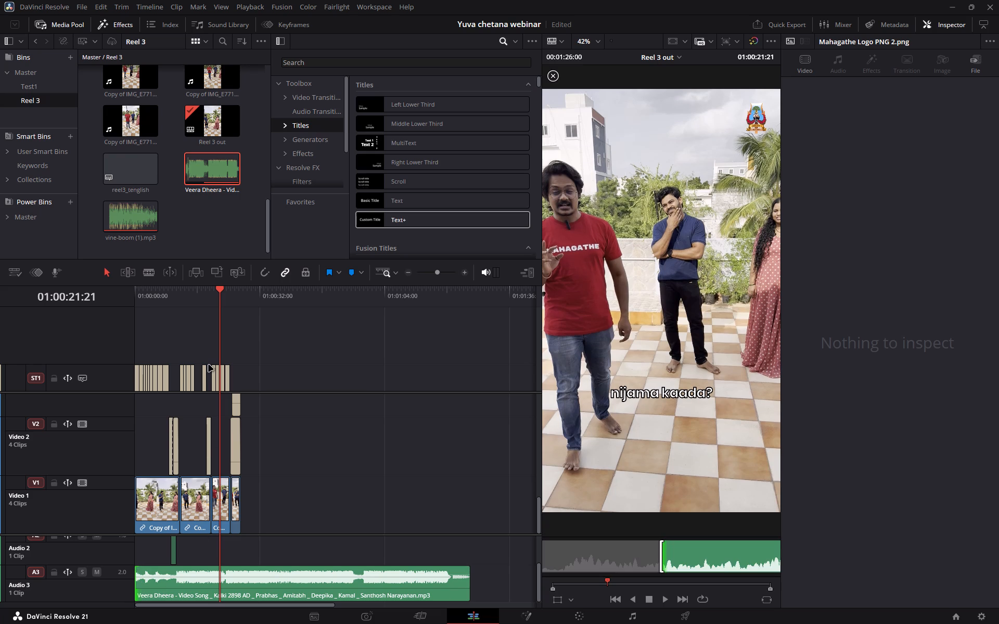
drag(198, 290, 173, 305)
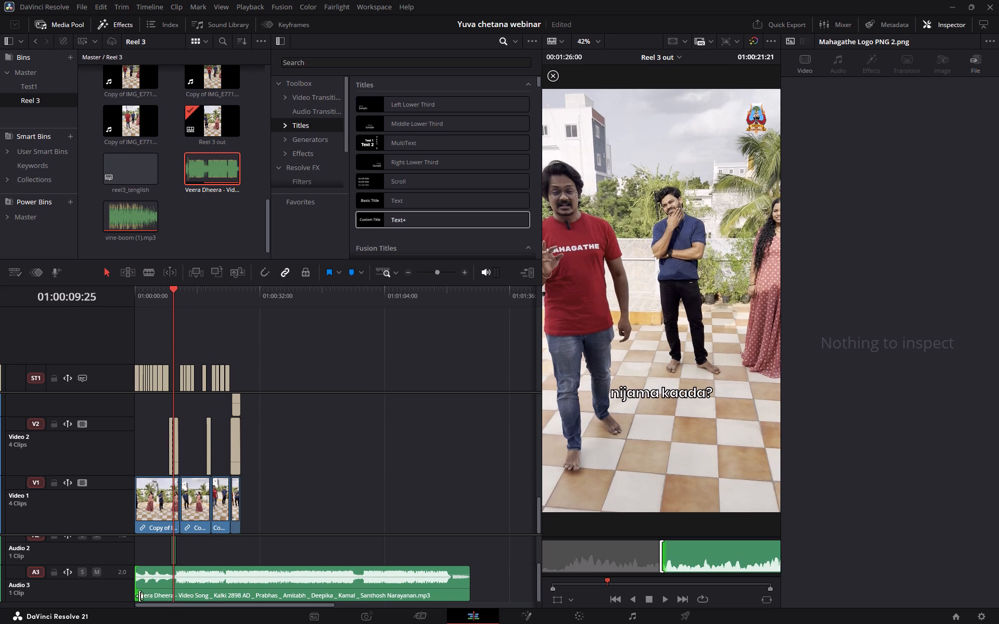
drag(138, 592, 162, 588)
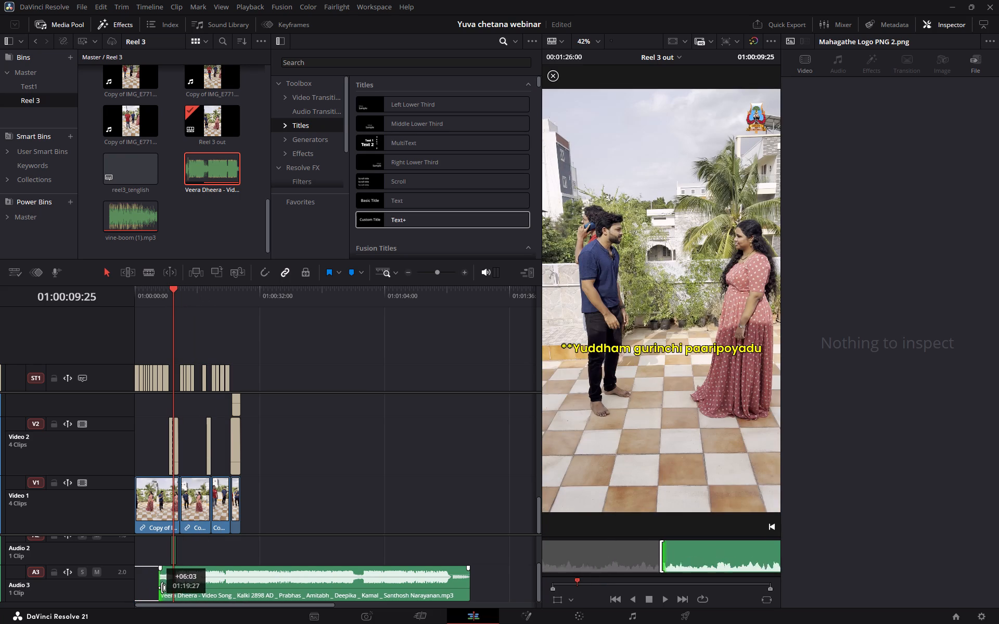
drag(162, 588, 164, 587)
drag(209, 586, 154, 584)
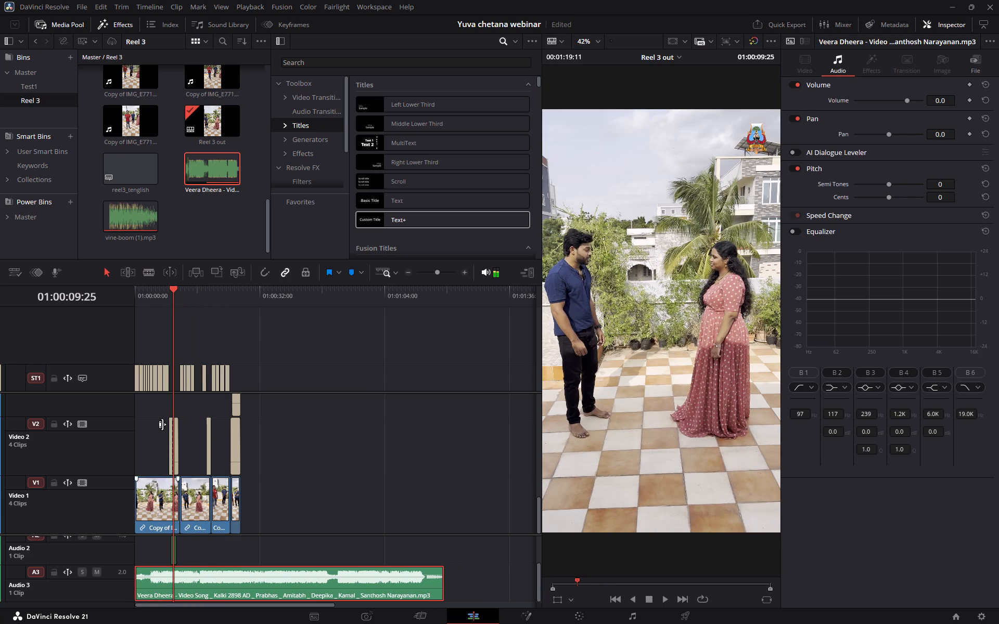
Play the Reel 3 timeline from its start to listen to the repositioned song.
drag(144, 287, 135, 288)
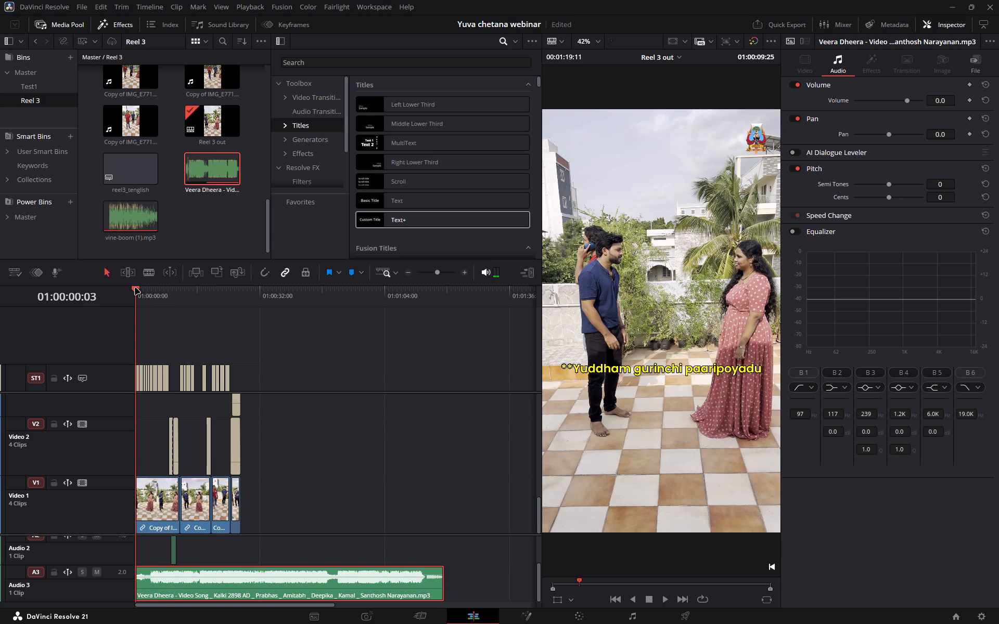
key(space)
click(385, 525)
click(385, 525)
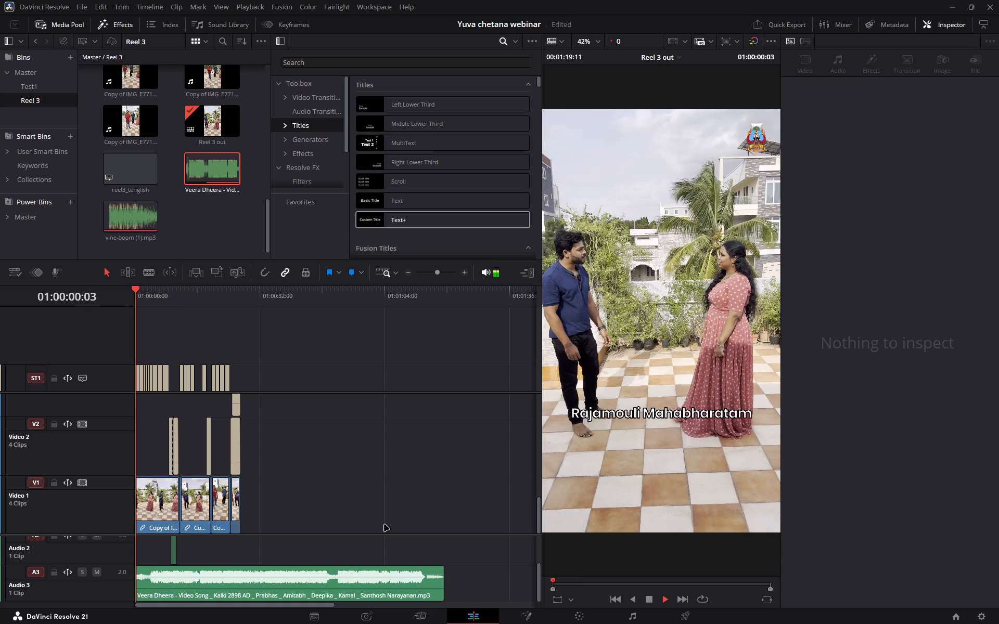
Mute the Audio 1 track.
scroll(66, 482, down, 1)
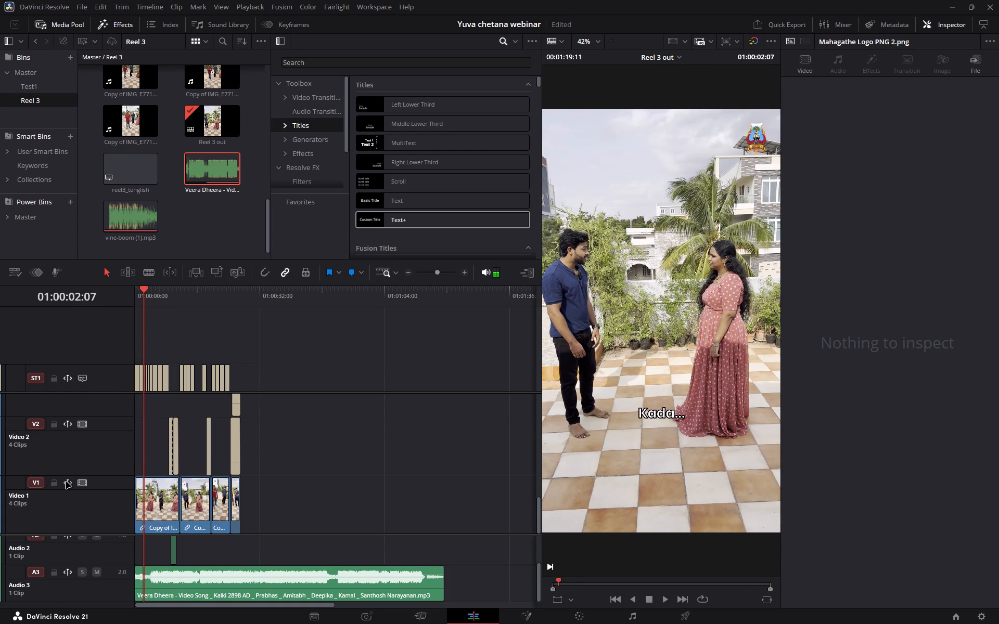
scroll(66, 482, down, 1)
scroll(73, 583, up, 1)
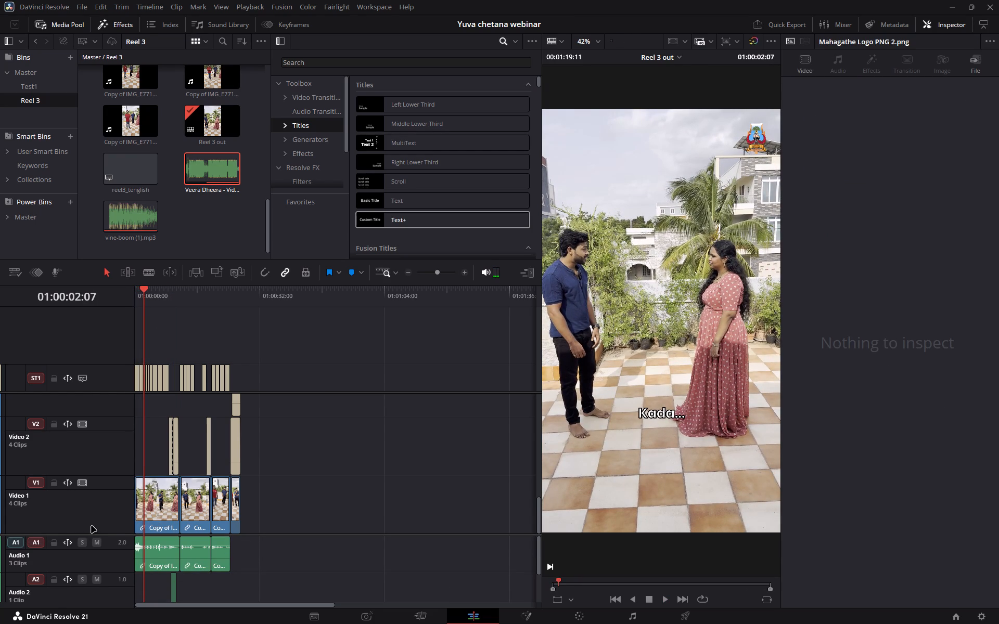
click(93, 553)
click(95, 548)
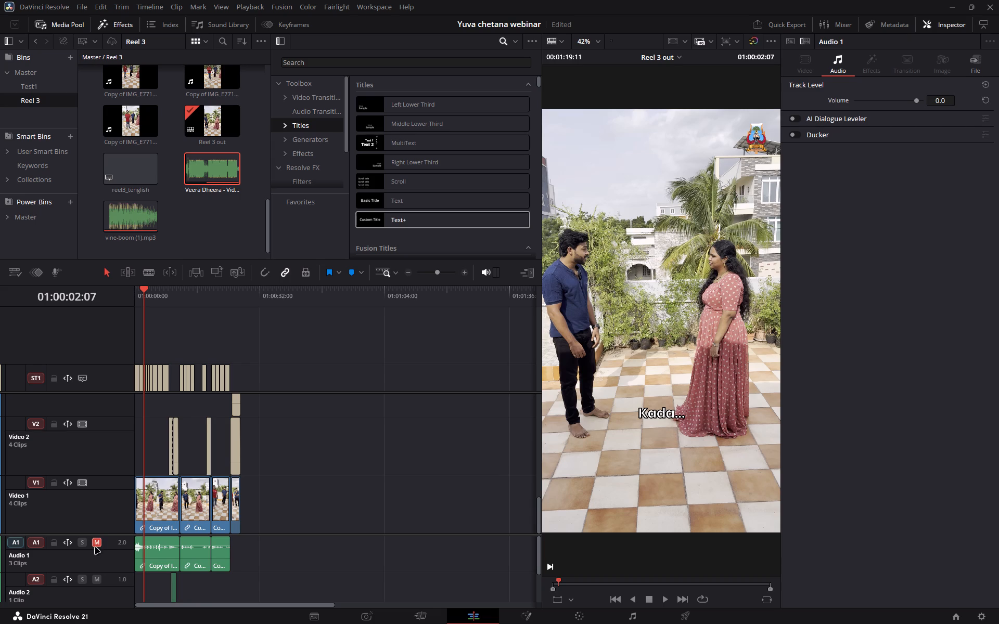
Pause the YouTube video in Brave and return to the DaVinci Resolve timeline.
click(308, 543)
key(space)
key(alt+Tab)
key(alt+Tab)
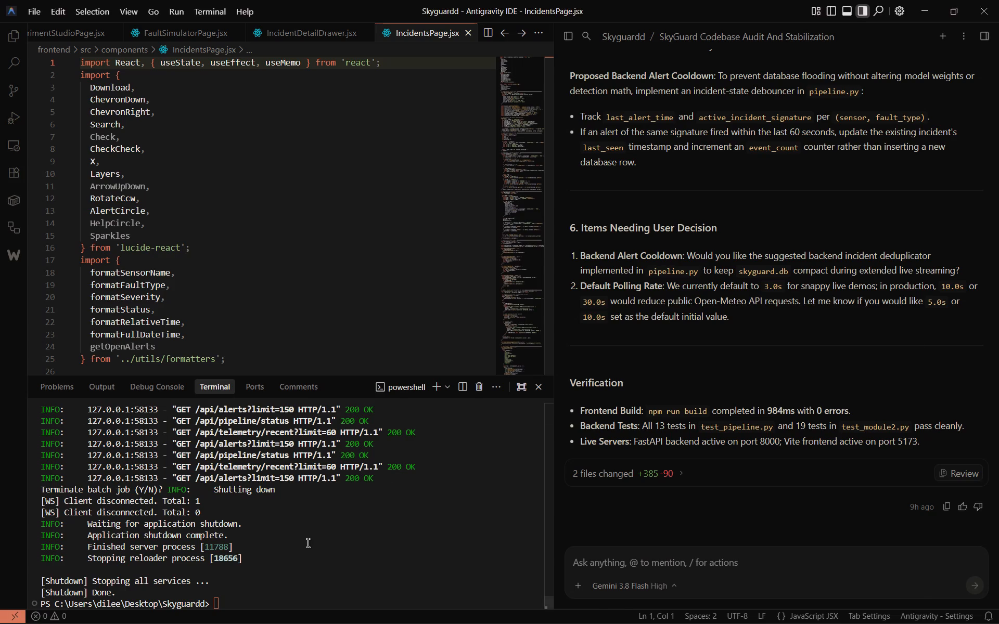
key(alt+Tab)
key(alt+Tab)
alt+scroll(524, 375, down, 1)
key(alt+Tab)
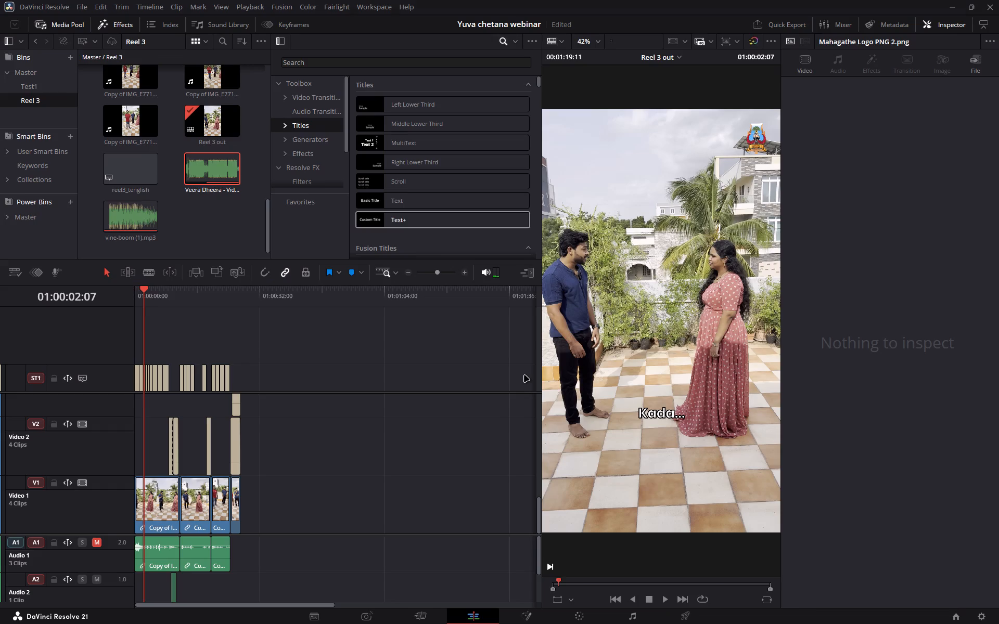
key(alt+Tab)
key(space)
key(alt+Tab)
Play the timeline on from 01:00:02:07 to listen to the Veera Dheera song without the Audio 1 track.
key(space)
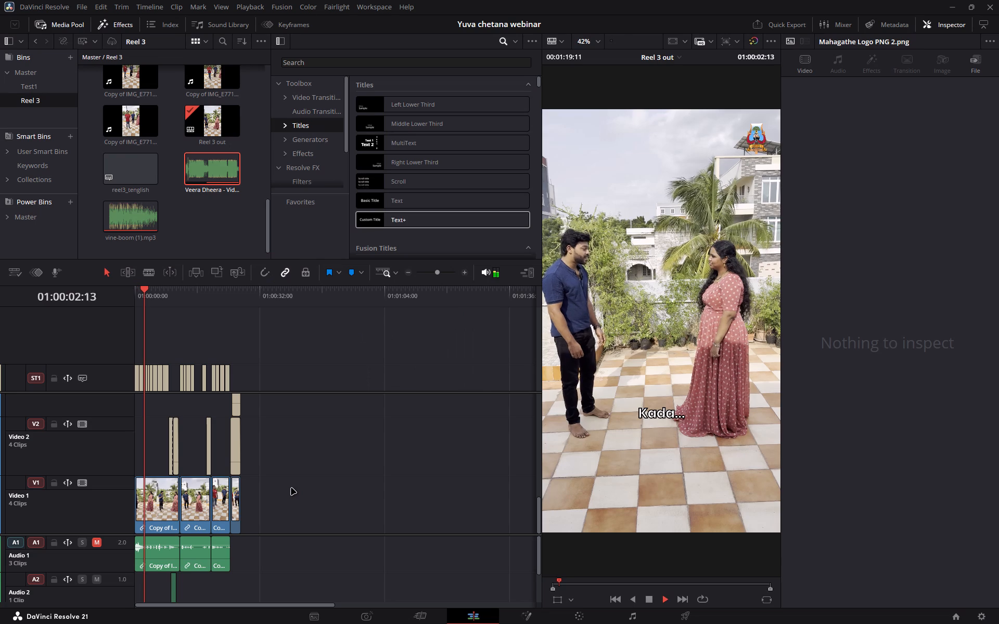
scroll(314, 549, down, 1)
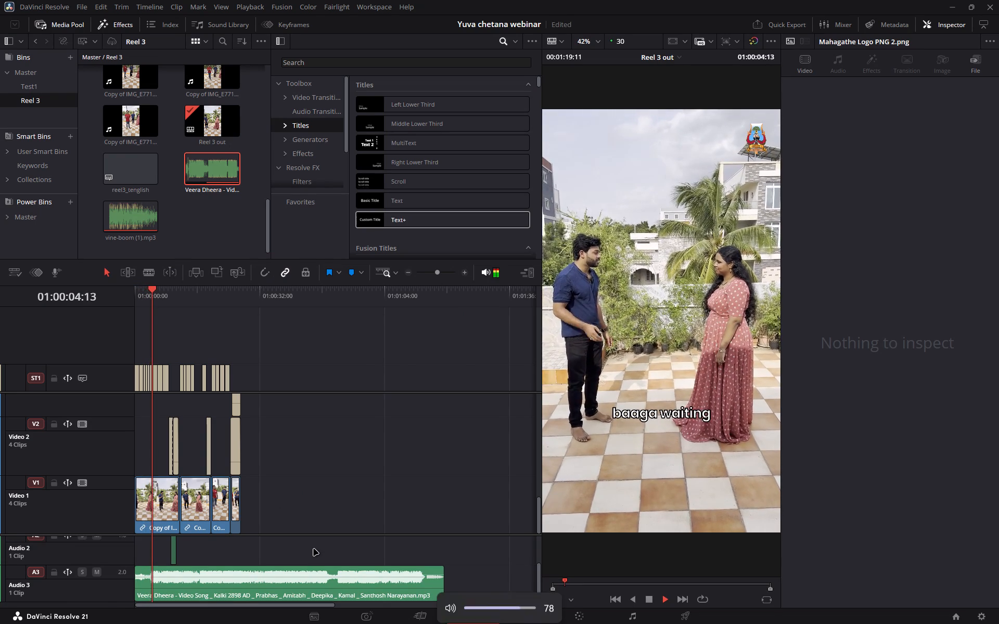
key(space)
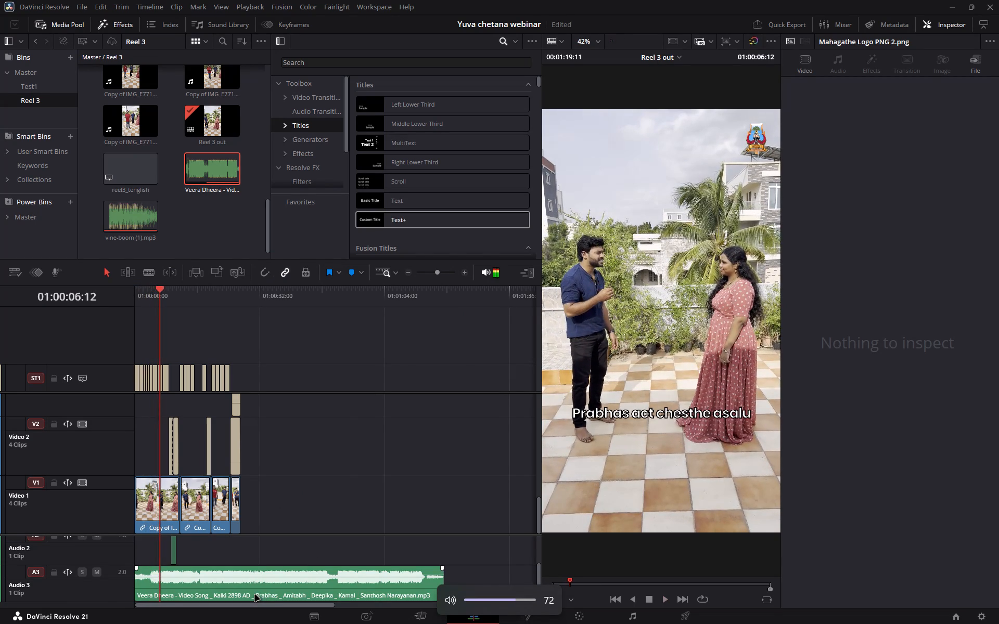
Trim about 2 seconds off the start of the Veera Dheera clip and place it to begin about 3 seconds into the timeline.
key(ctrl+equal)
key(ctrl+equal)
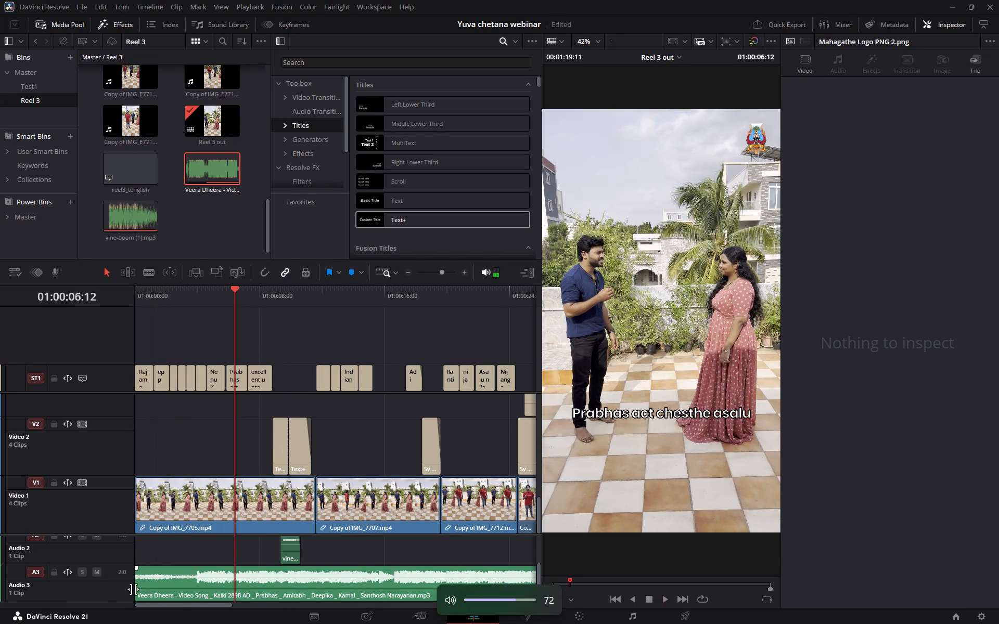
drag(136, 589, 167, 588)
drag(189, 588, 181, 588)
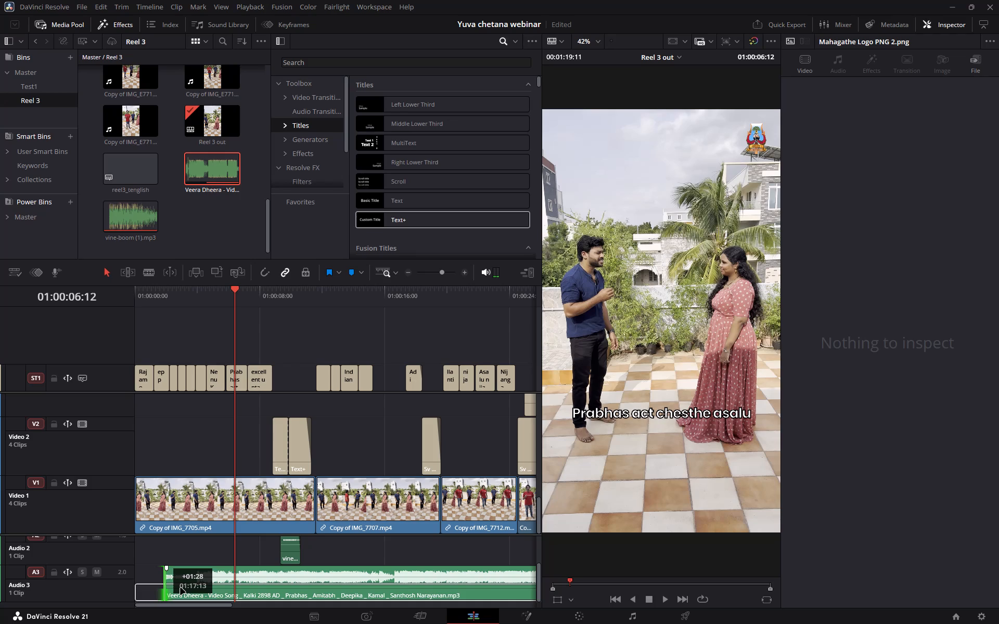
drag(181, 588, 203, 586)
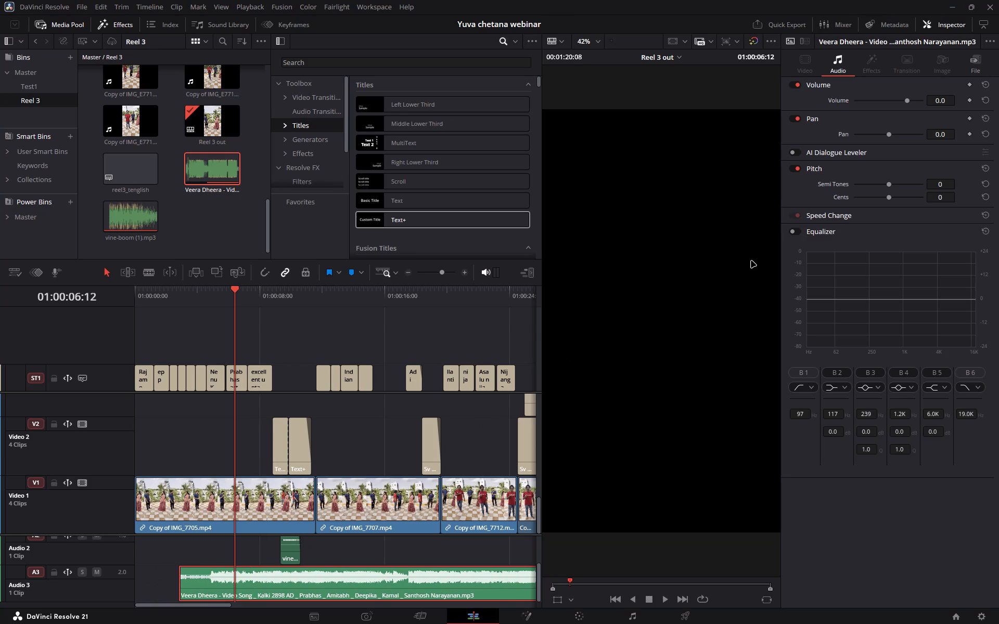
Set the Veera Dheera clip's volume to -11.0 and play the timeline on from 01:00:06:12 to hear it.
drag(946, 100, 940, 103)
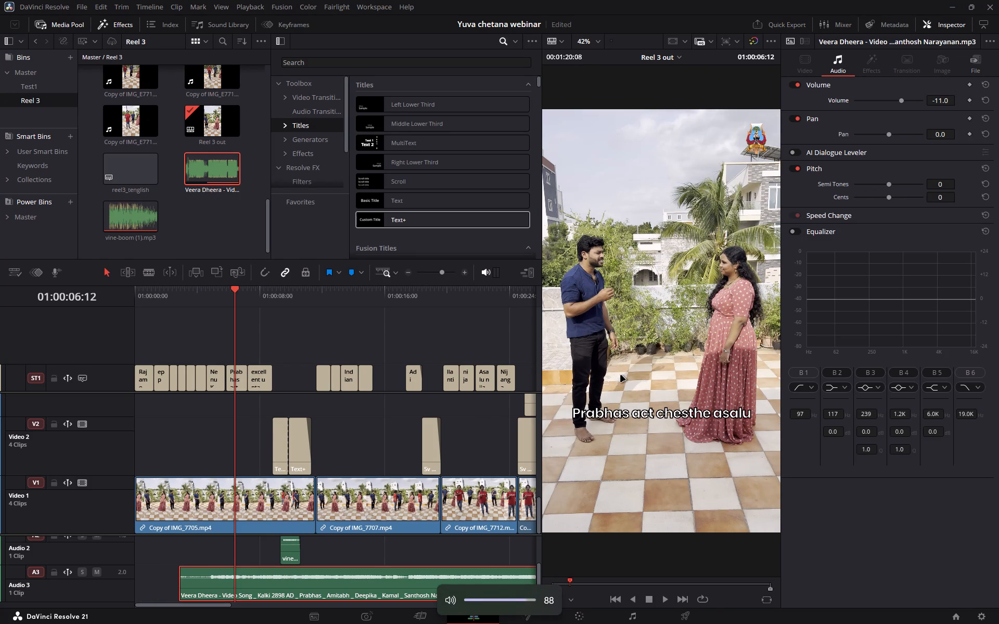
click(354, 546)
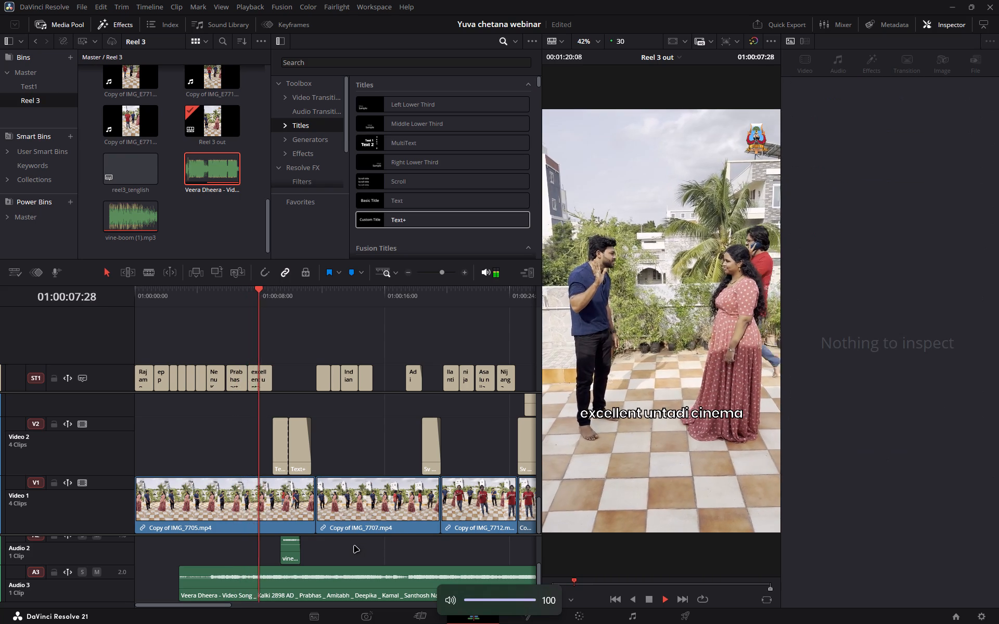
key(space)
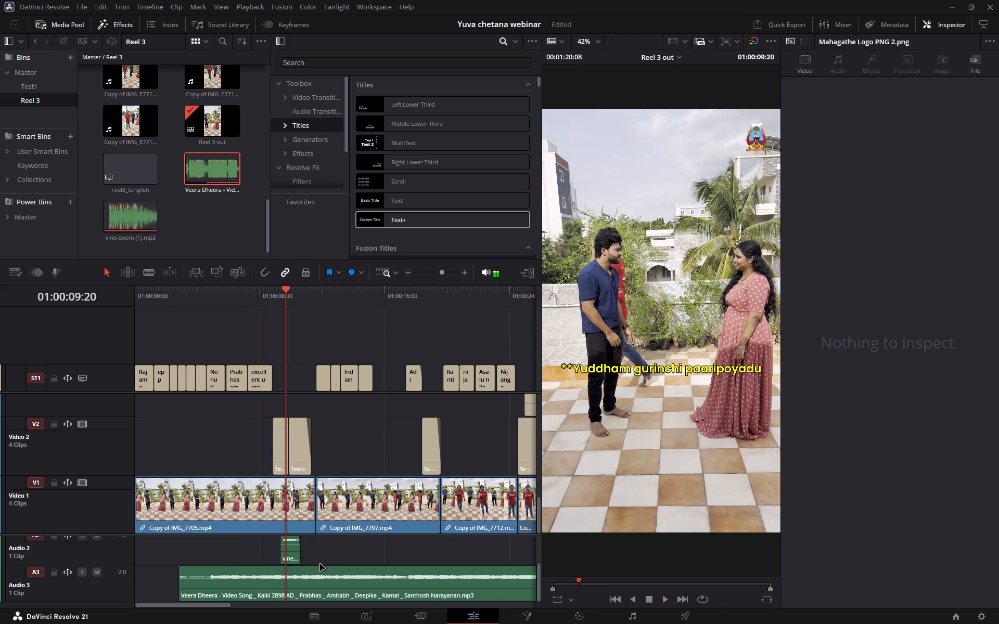
Switch the Windows sound output device to Headphones (Realtek(R) Audio) and return to the timeline.
key(ctrl+super+v)
key(Down)
key(Down)
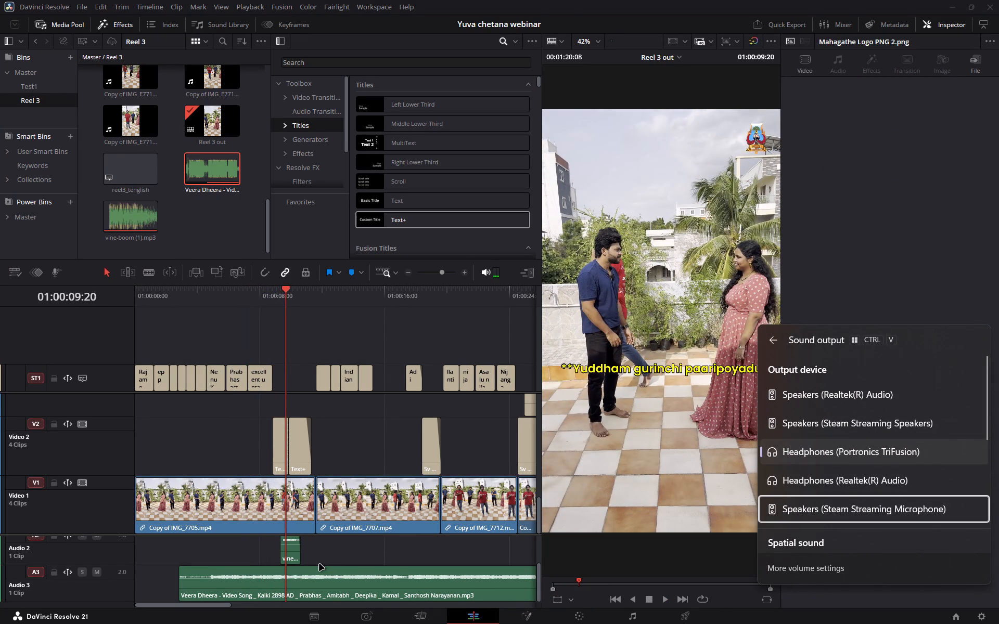
key(Up)
key(Return)
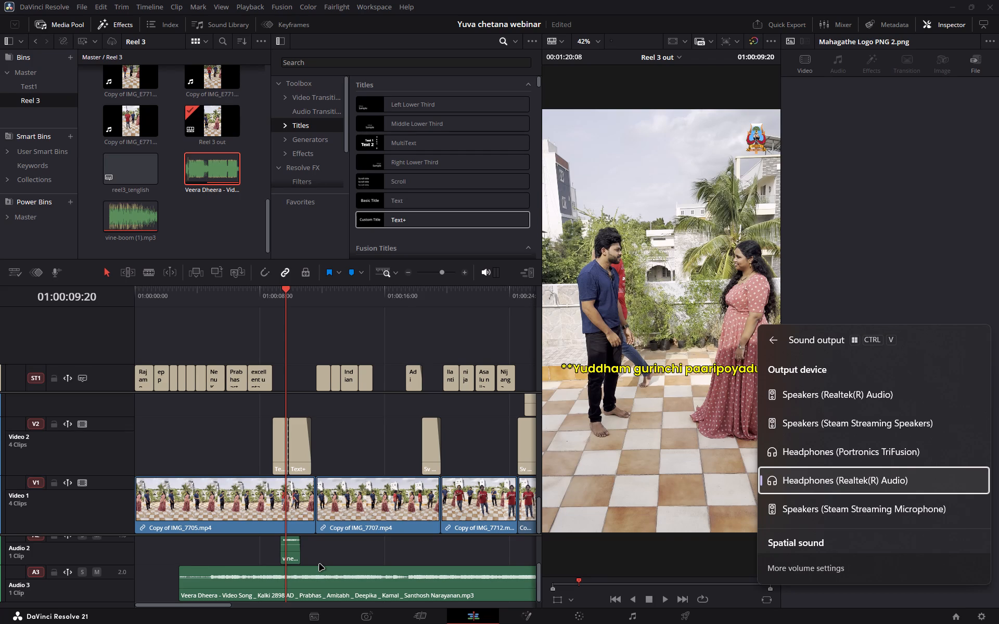
key(space)
click(365, 552)
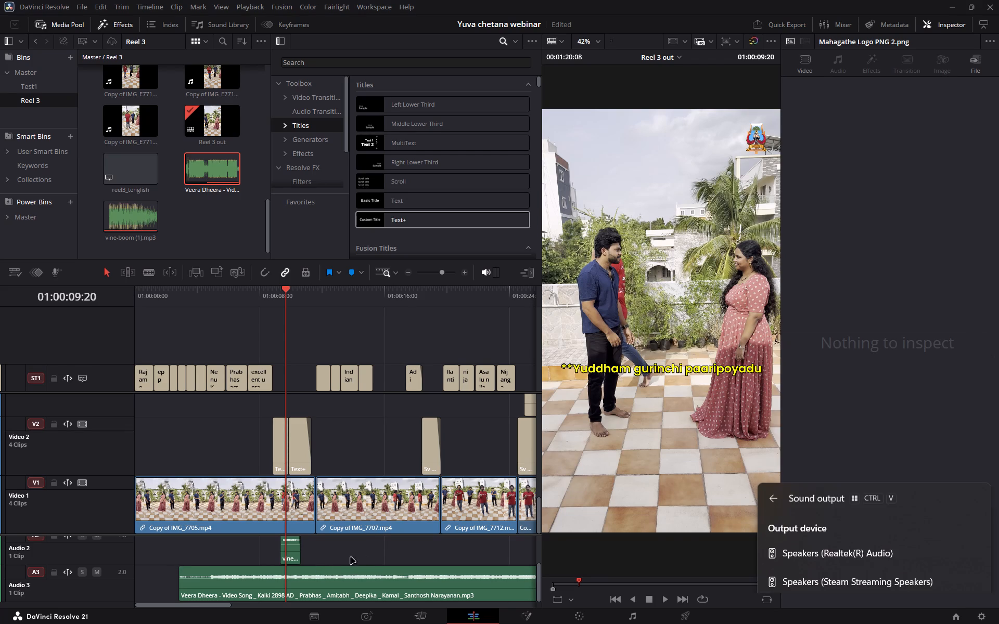
Play the timeline from the start to hear where the Veera Dheera song comes in with Audio 1 muted.
drag(227, 292, 201, 294)
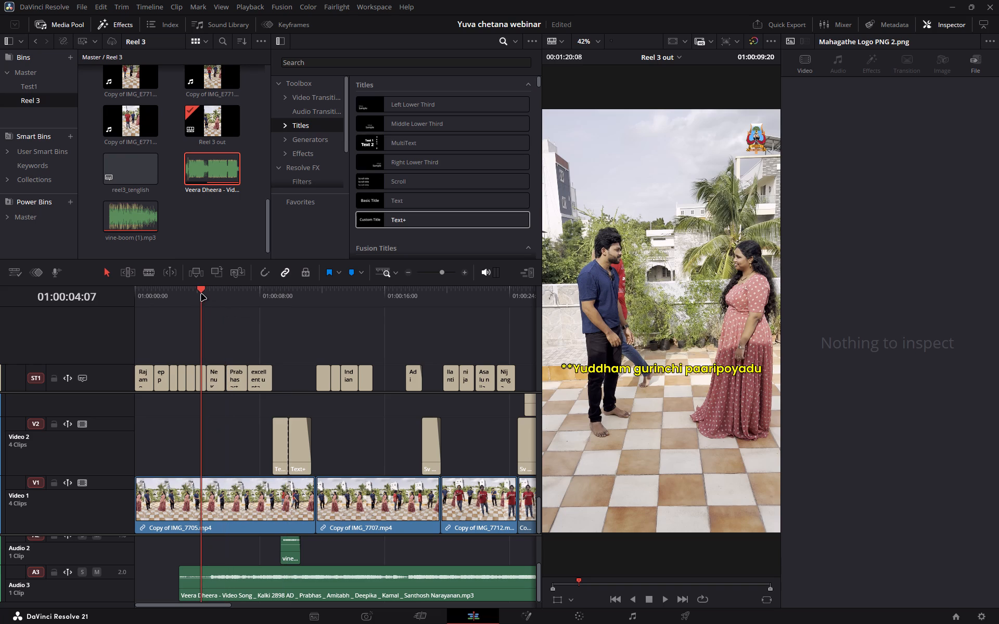
drag(200, 294, 185, 293)
drag(185, 293, 109, 288)
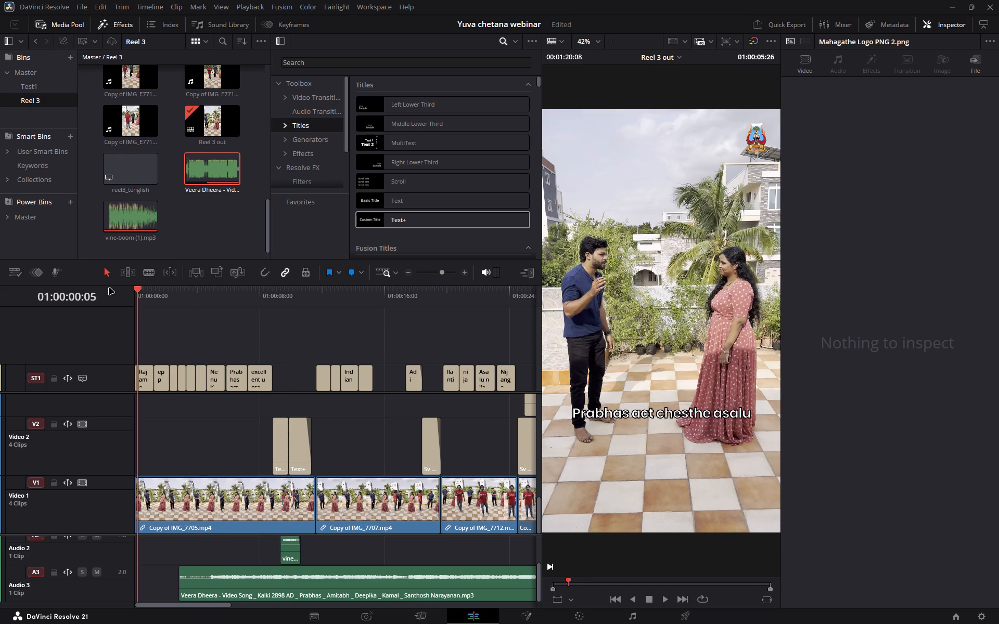
drag(109, 288, 95, 287)
key(space)
click(198, 548)
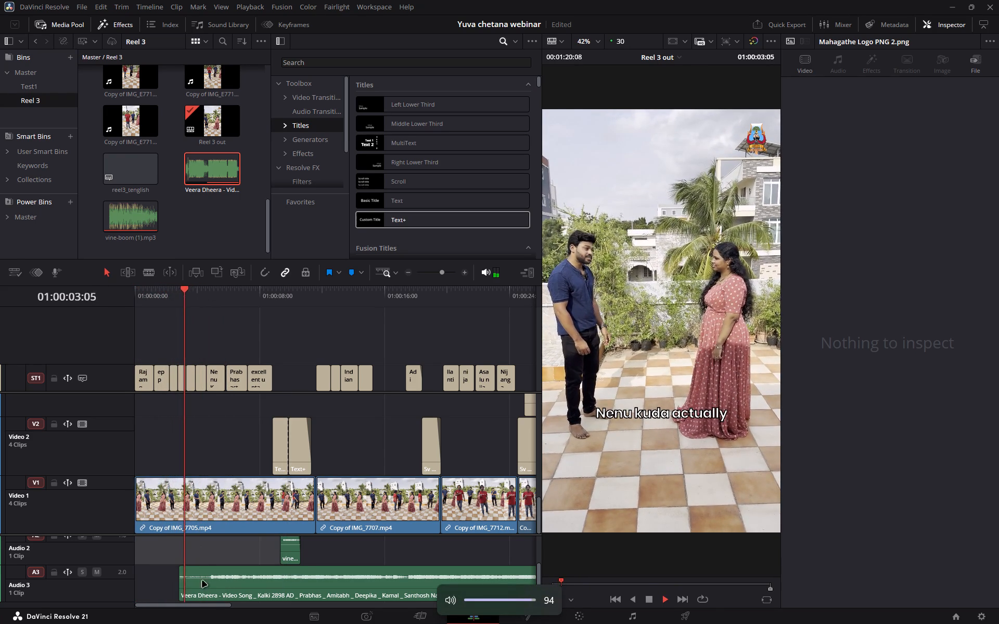
drag(207, 598, 221, 623)
Unmute the Audio 1 track and play the timeline from the start to hear the dialogue together with the song.
scroll(181, 565, up, 1)
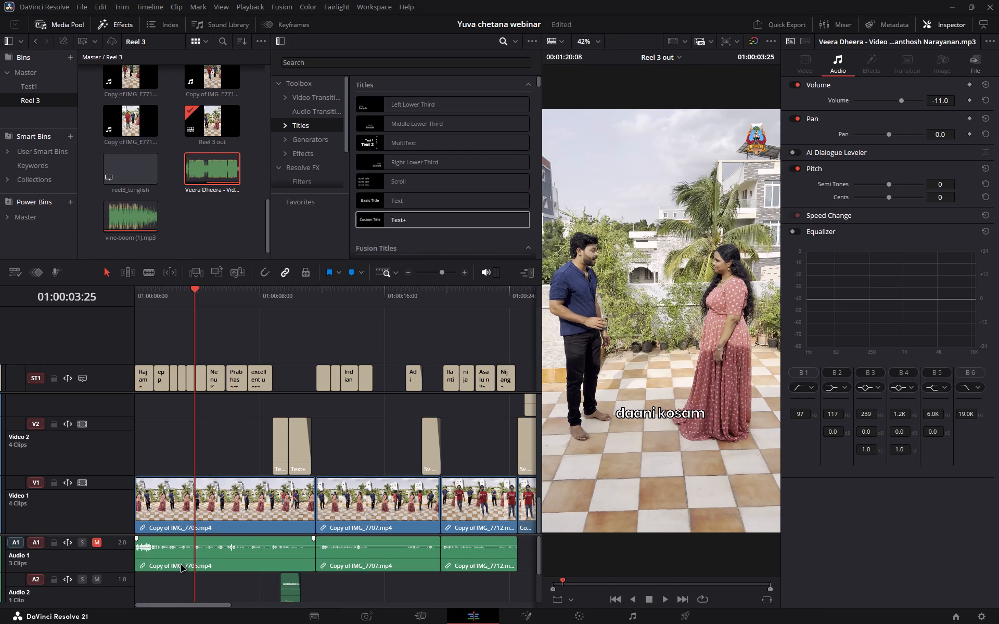
scroll(181, 565, up, 1)
click(96, 543)
drag(148, 299, 118, 307)
click(171, 322)
key(space)
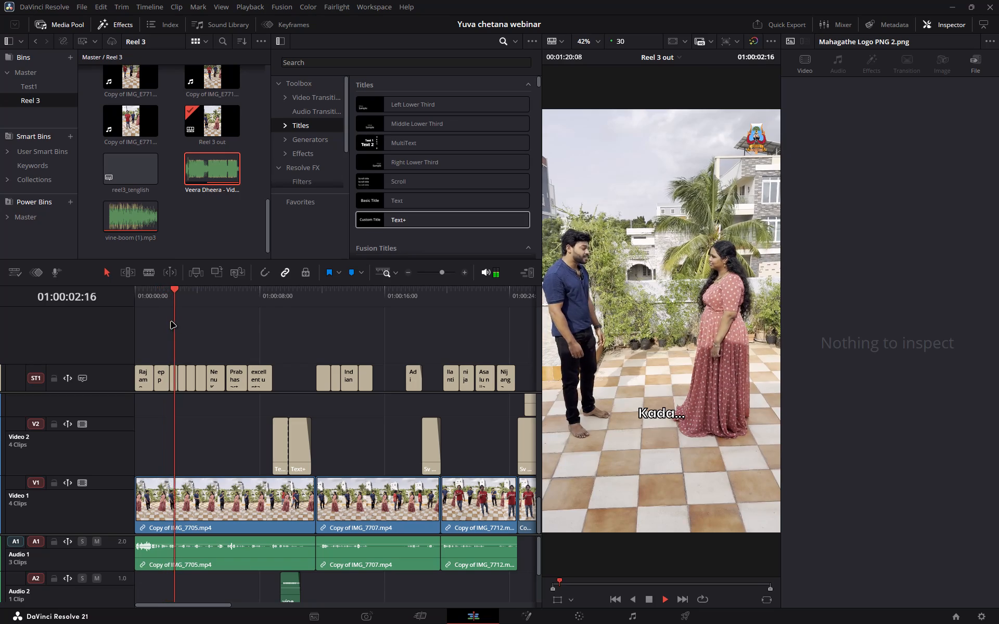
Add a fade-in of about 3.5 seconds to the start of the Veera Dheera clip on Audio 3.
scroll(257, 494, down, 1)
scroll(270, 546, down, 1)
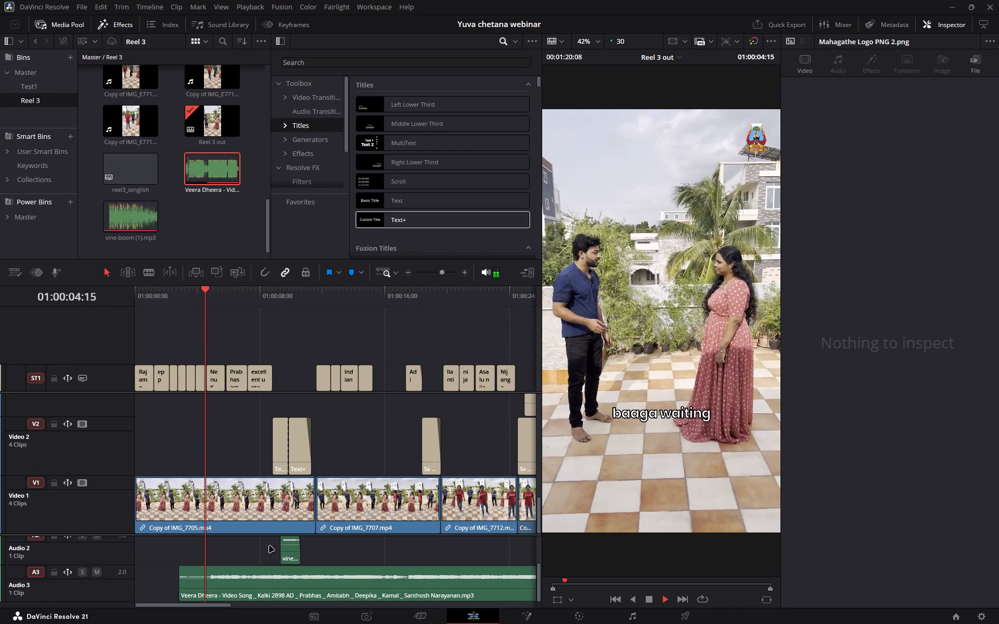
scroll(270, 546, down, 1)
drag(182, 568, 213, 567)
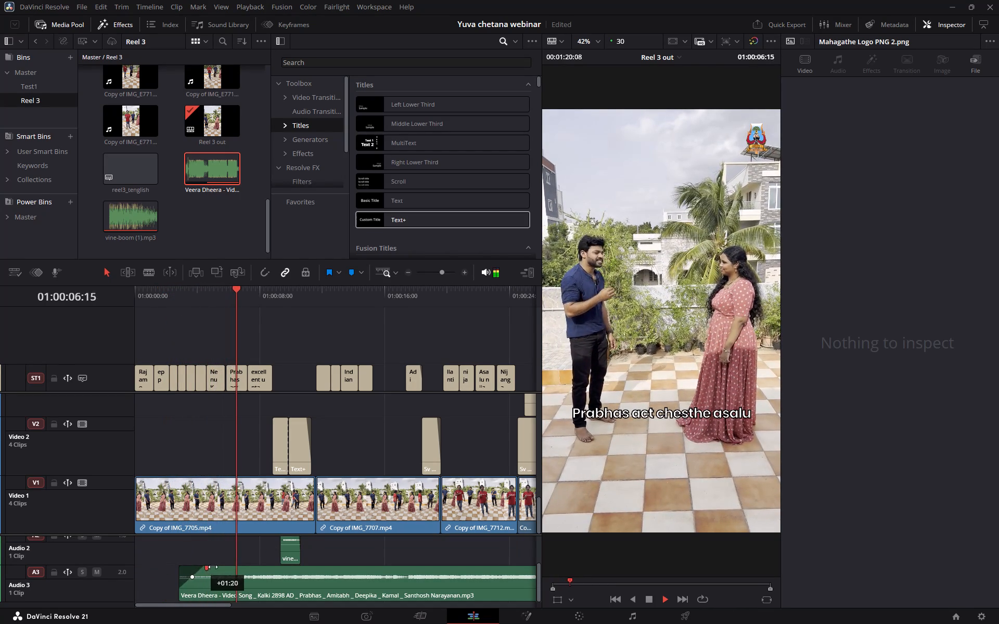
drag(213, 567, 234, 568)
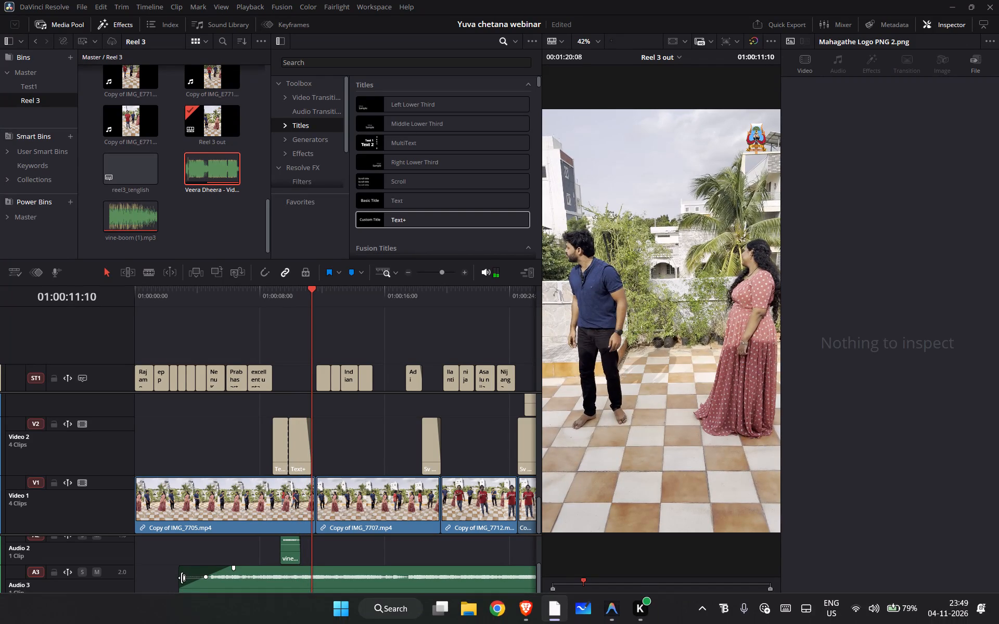
Extend the Veera Dheera clip's start about 1.4 seconds earlier, lengthen its fade-in to about 7 seconds, and move it to begin about 4.4 seconds in.
drag(182, 578, 160, 579)
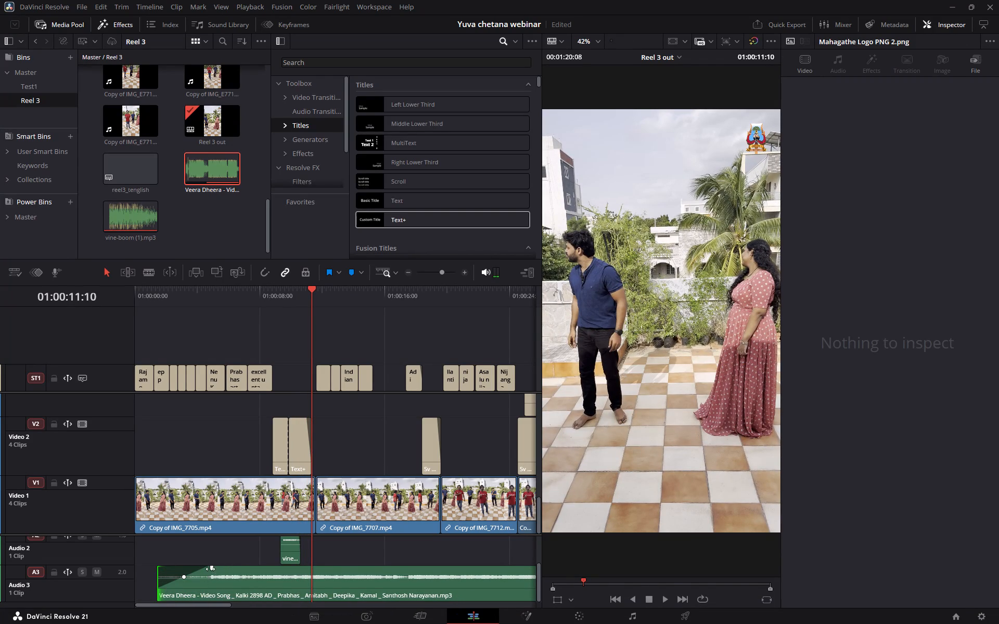
drag(210, 569, 270, 565)
drag(242, 591, 288, 583)
Play the timeline from 01:00:04:25 and lower the Veera Dheera clip's volume to -22.0 while listening.
click(211, 297)
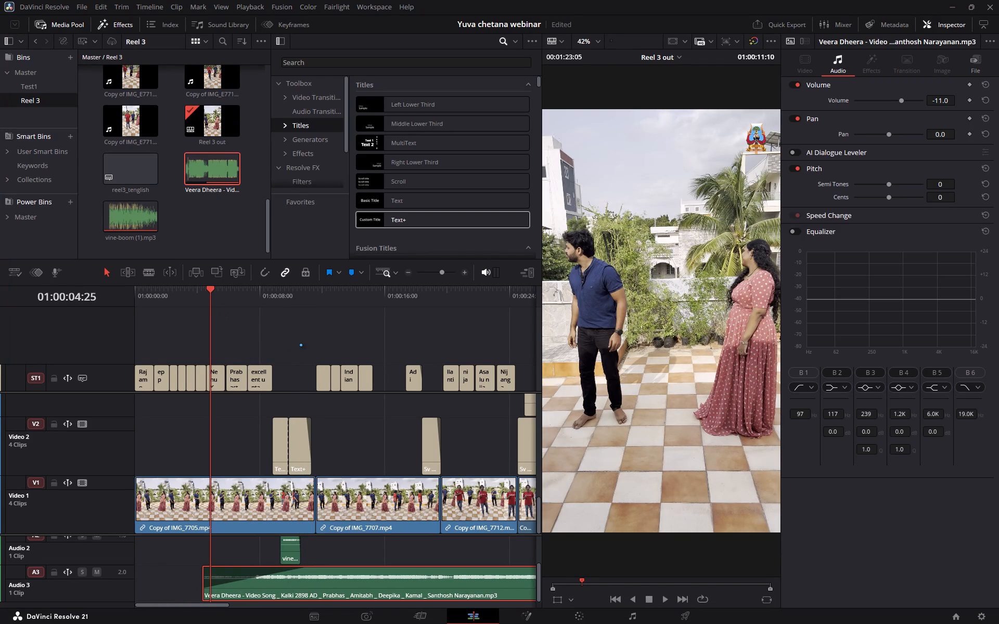
click(301, 349)
key(space)
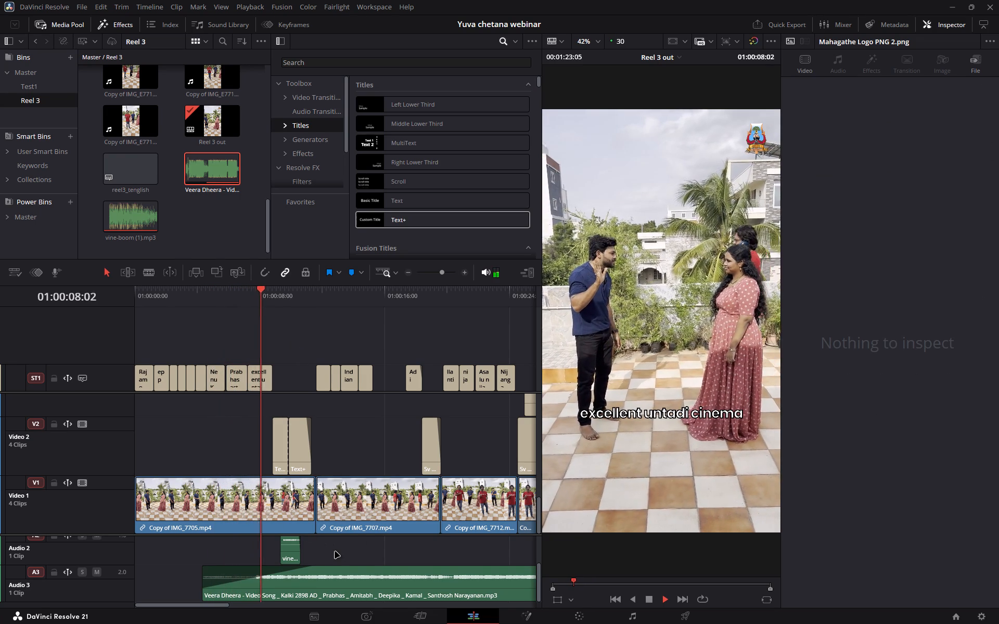
click(342, 594)
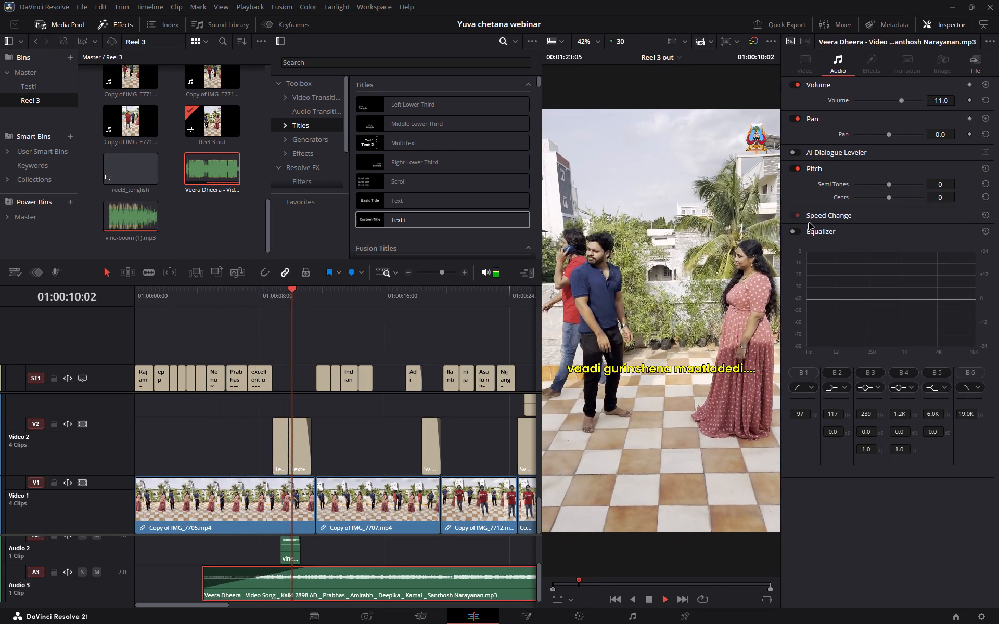
click(938, 106)
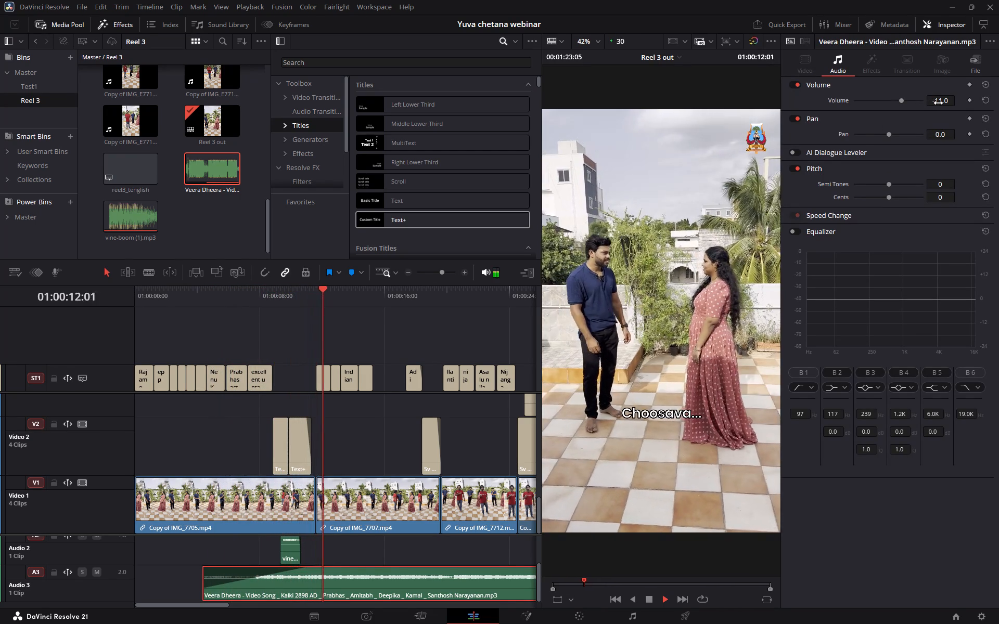
drag(938, 103, 932, 106)
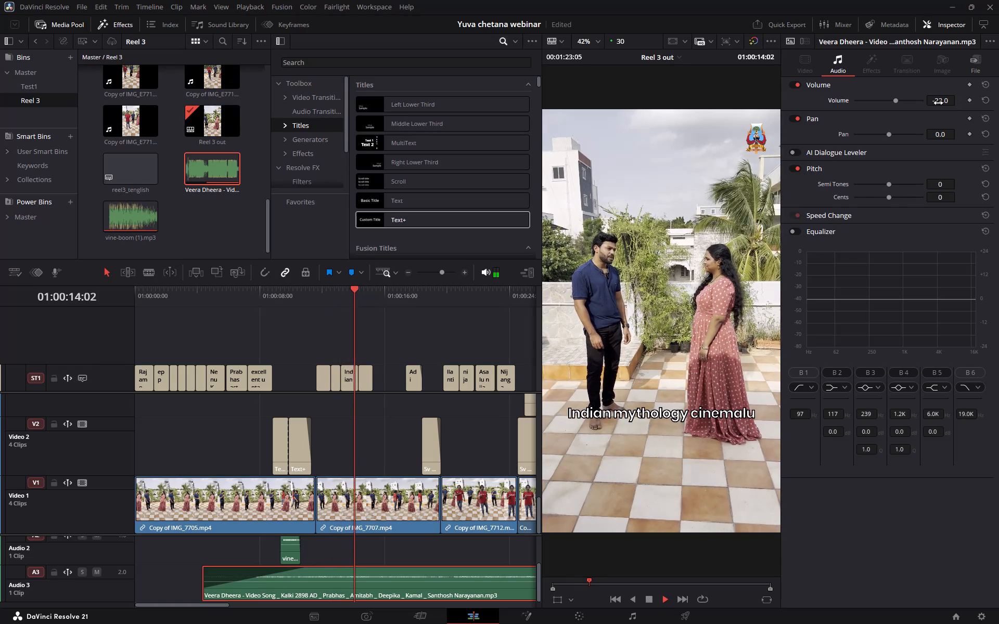
key(space)
key(space)
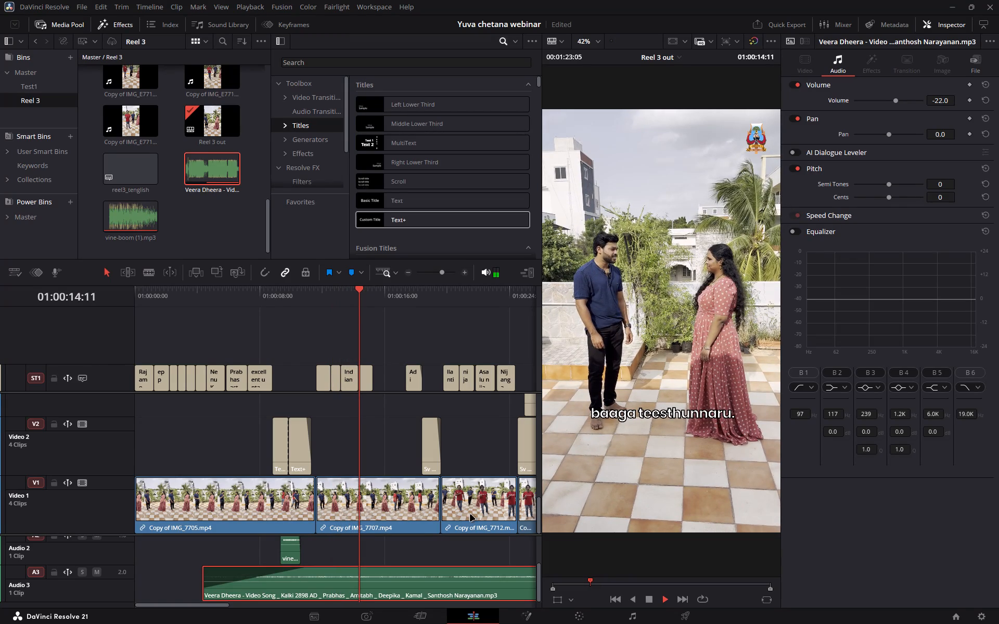
click(407, 543)
click(401, 549)
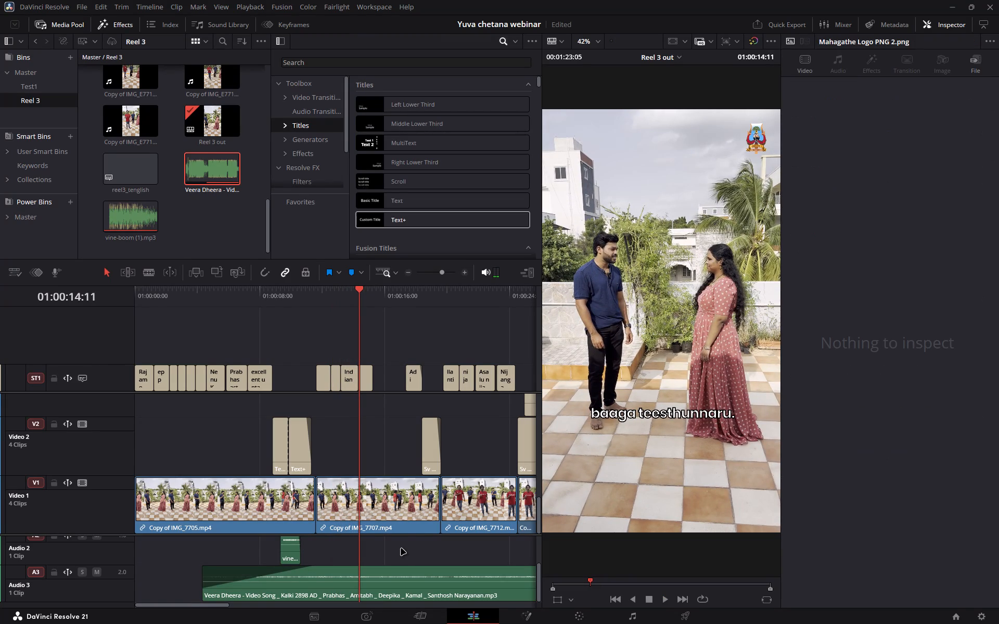
Shorten the Veera Dheera clip's fade-in to about 4.7 seconds.
click(314, 569)
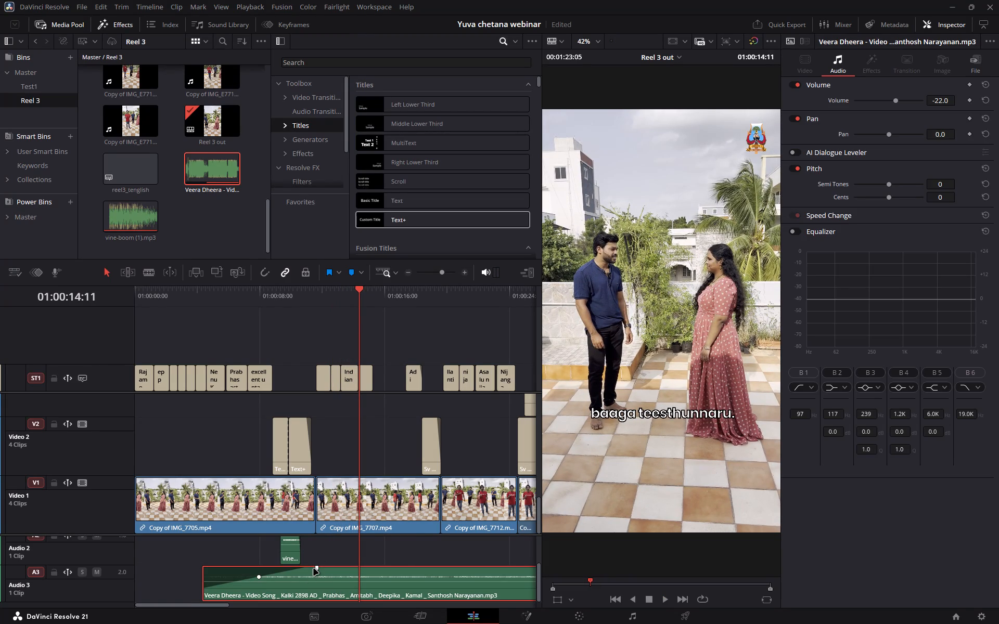
drag(315, 570, 281, 566)
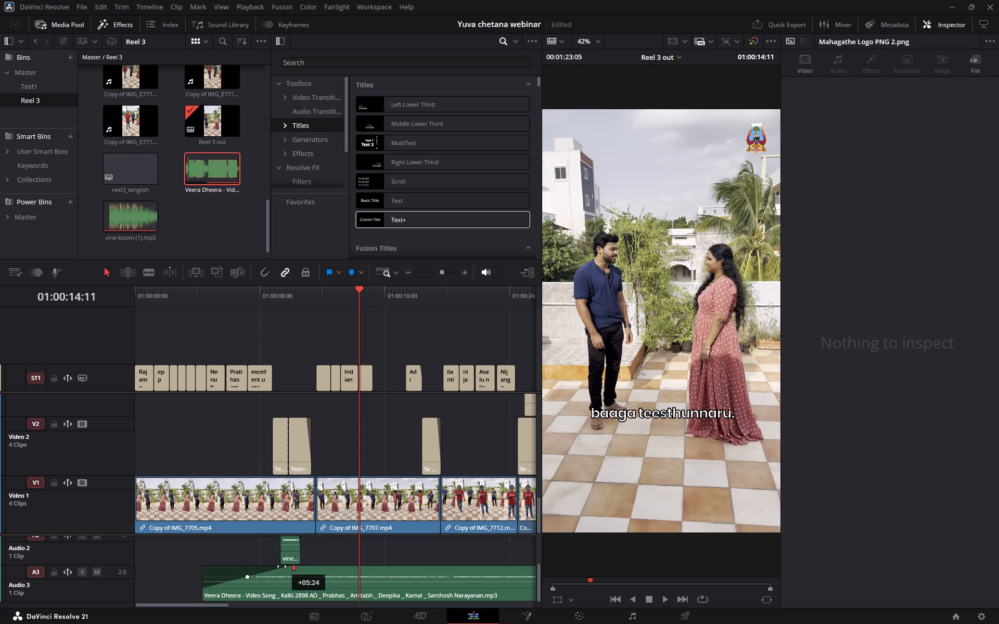
drag(281, 566, 276, 568)
click(327, 552)
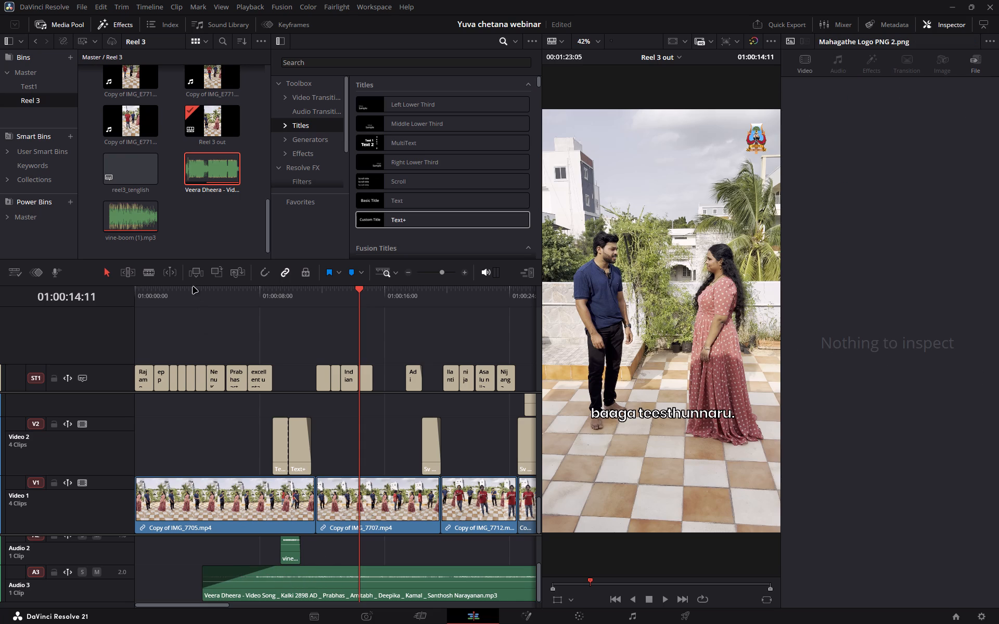
Play the timeline from 01:00:03:22 to hear the song's adjusted fade-in and volume under the dialogue.
click(194, 292)
key(space)
click(352, 415)
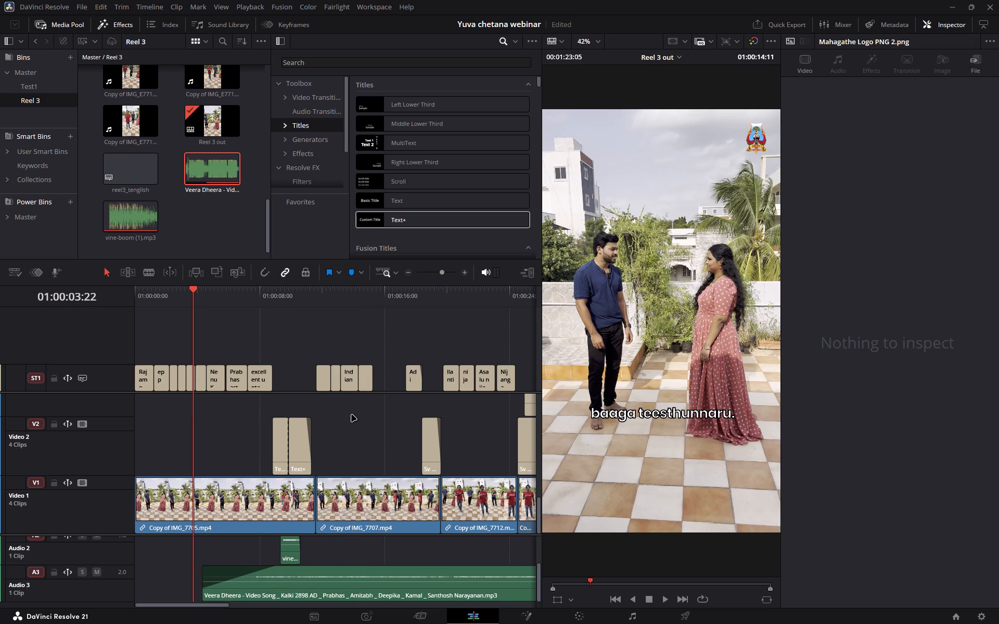
key(space)
click(352, 415)
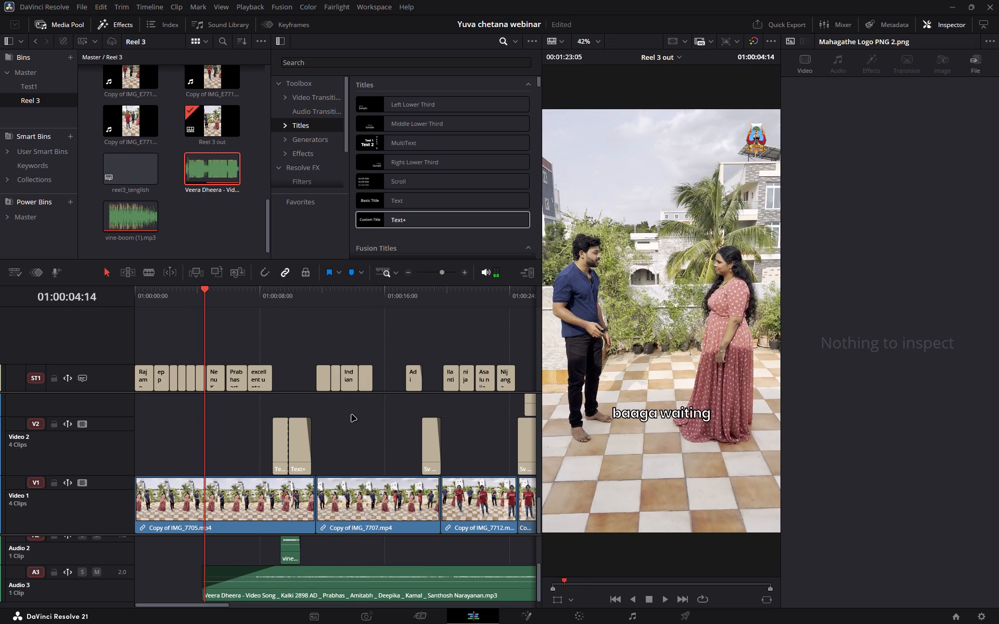
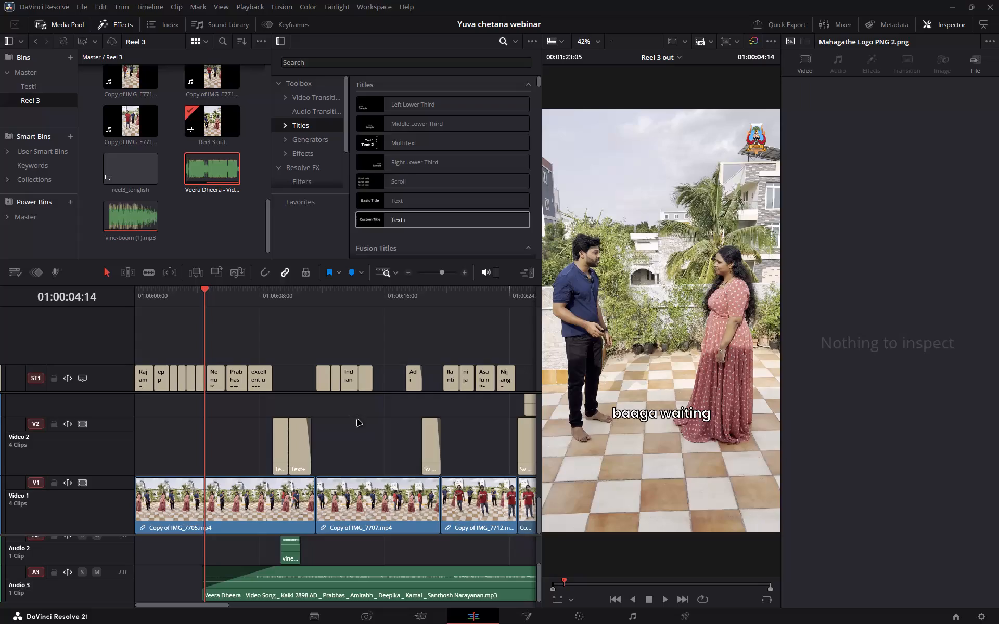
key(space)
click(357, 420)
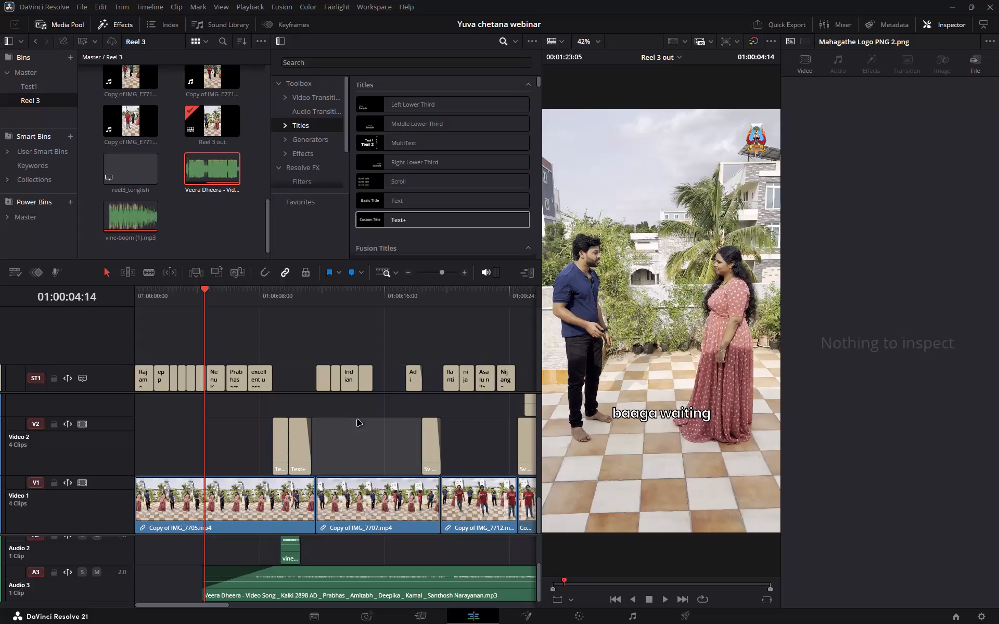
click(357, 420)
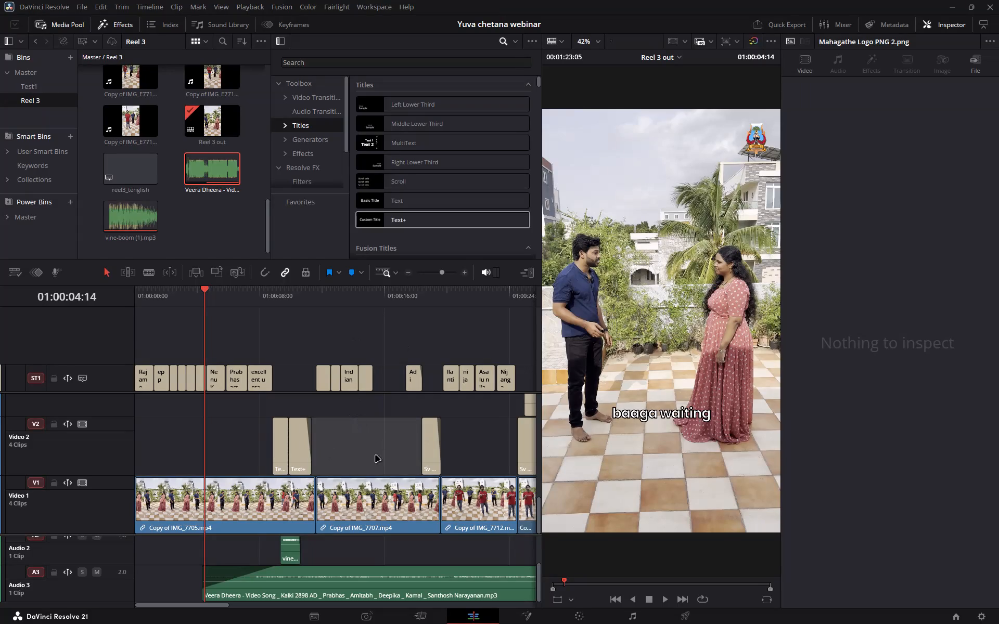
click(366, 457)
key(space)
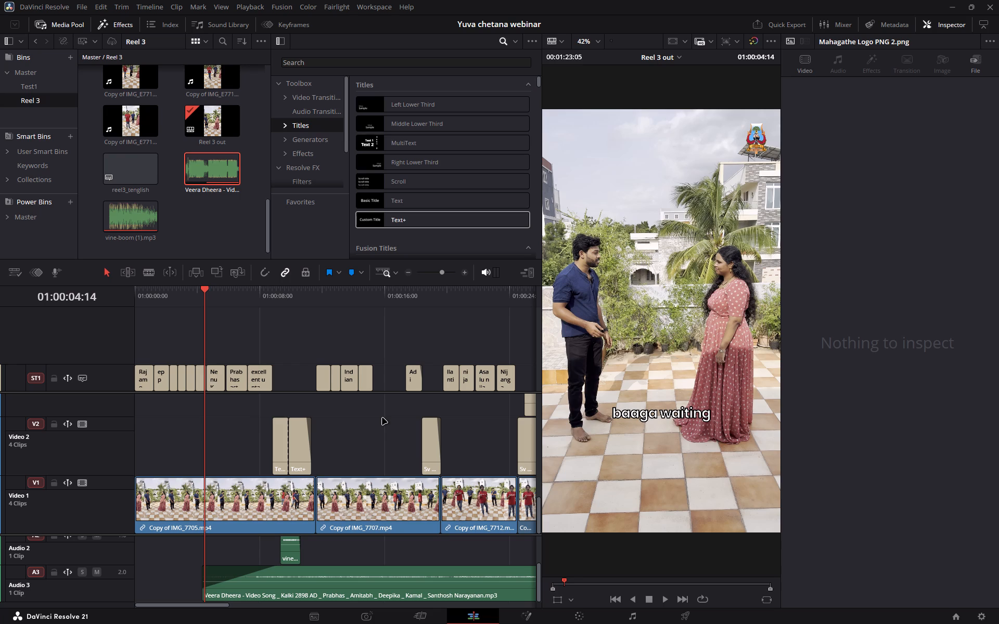
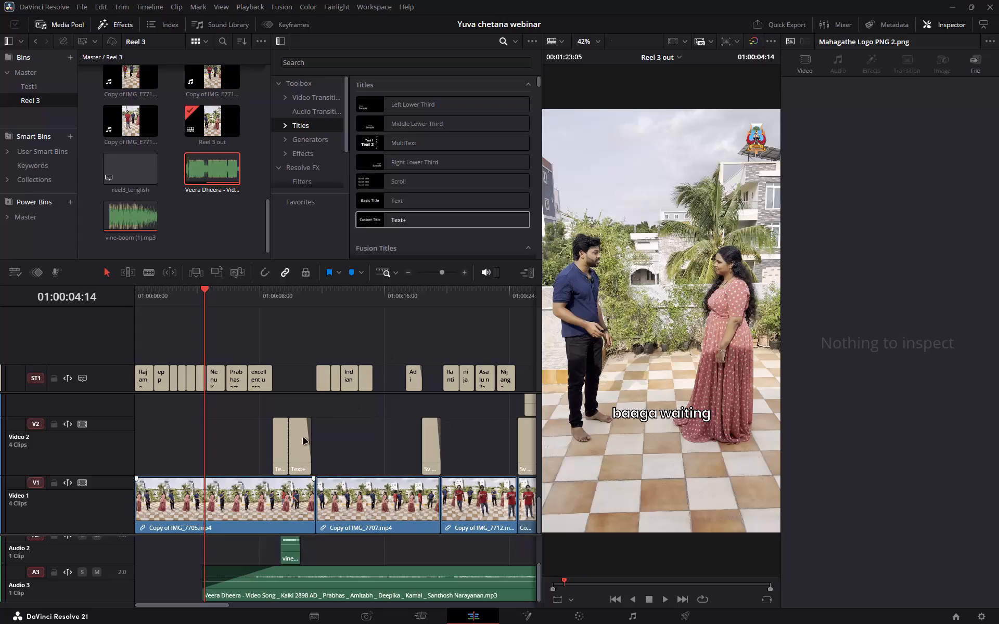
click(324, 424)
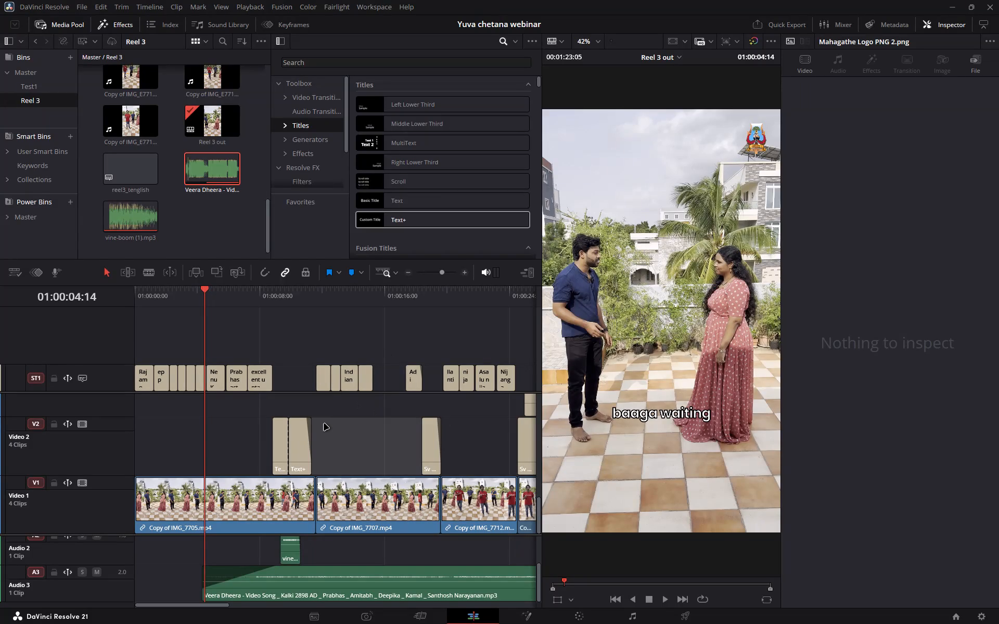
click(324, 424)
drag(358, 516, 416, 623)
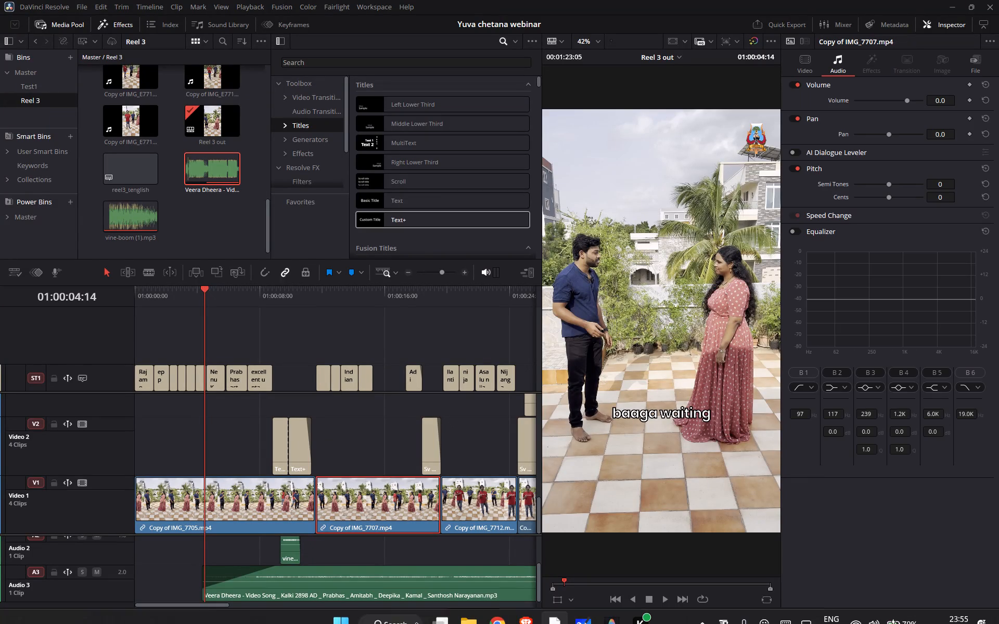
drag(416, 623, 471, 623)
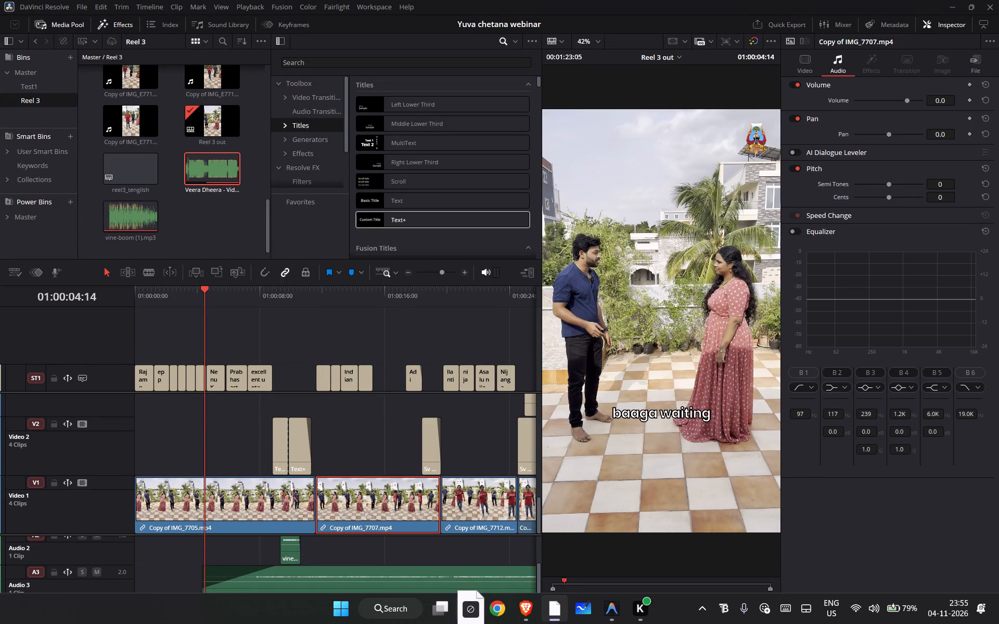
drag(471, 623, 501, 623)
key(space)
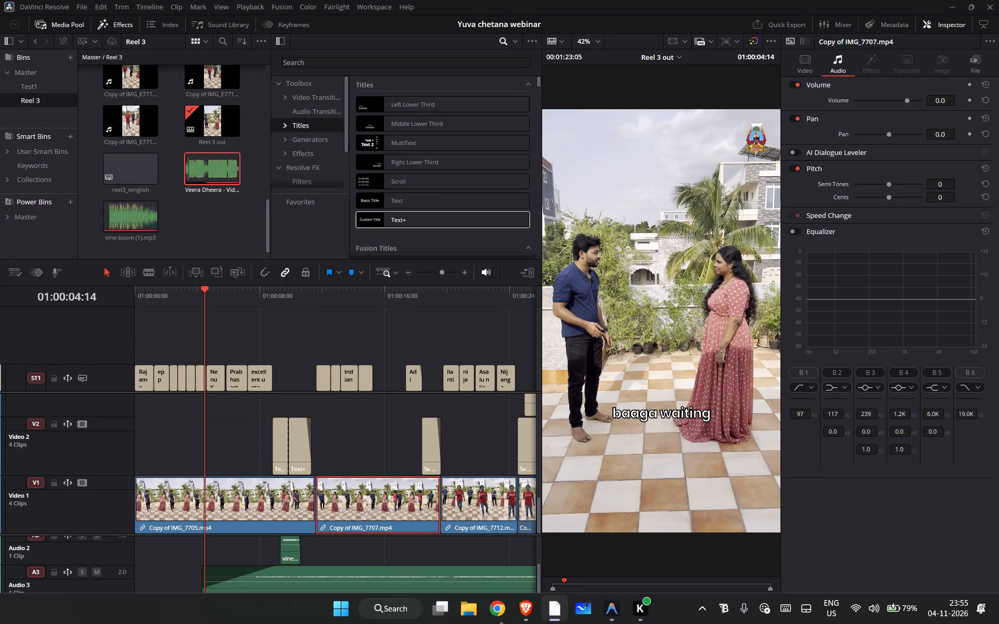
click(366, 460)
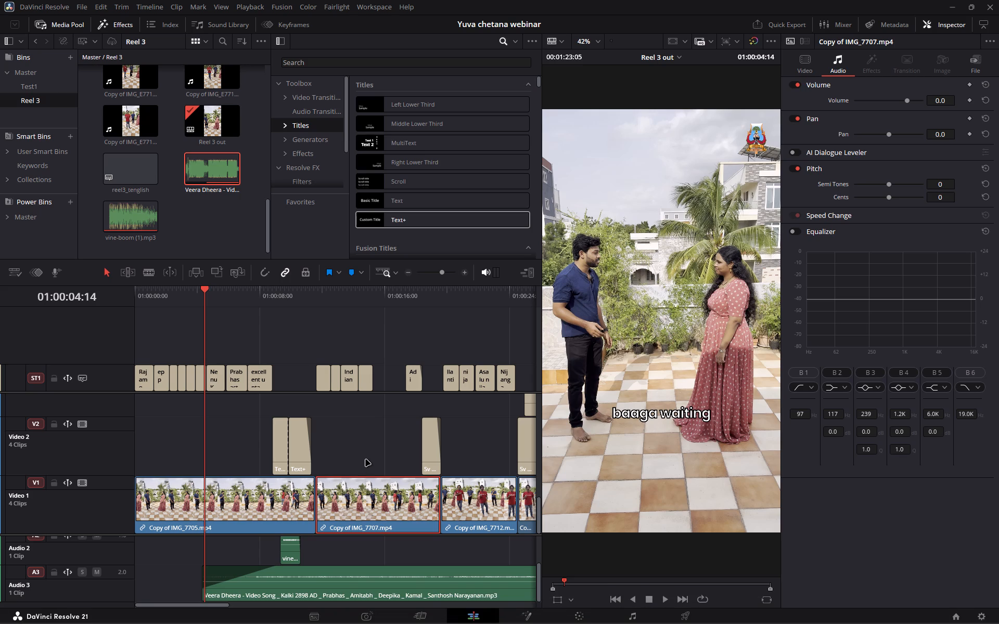
Return the playhead to near the start of the timeline and set the timeline playback resolution to Quarter.
drag(204, 295, 151, 297)
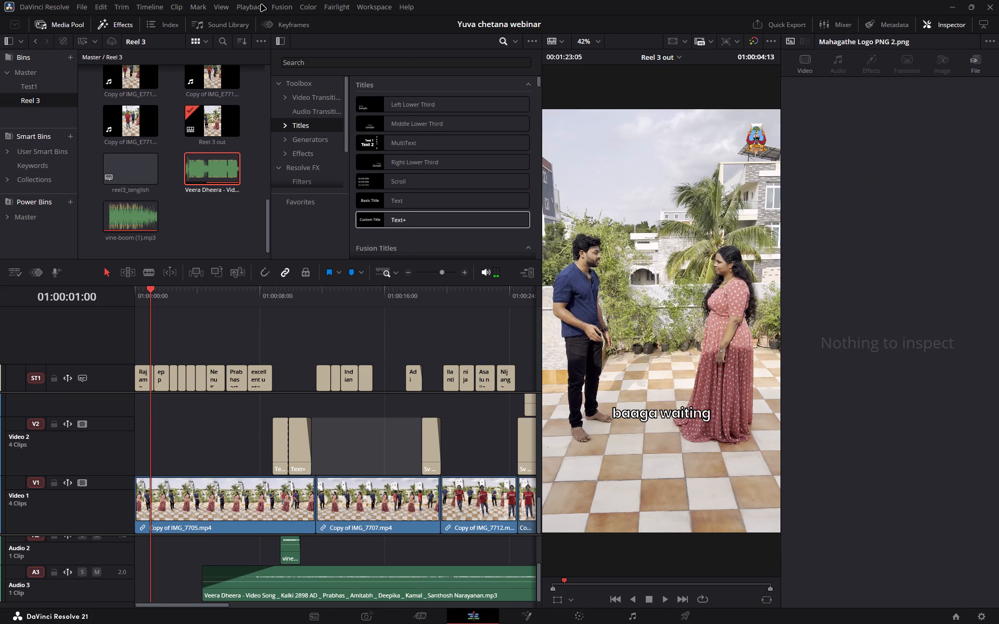
click(260, 8)
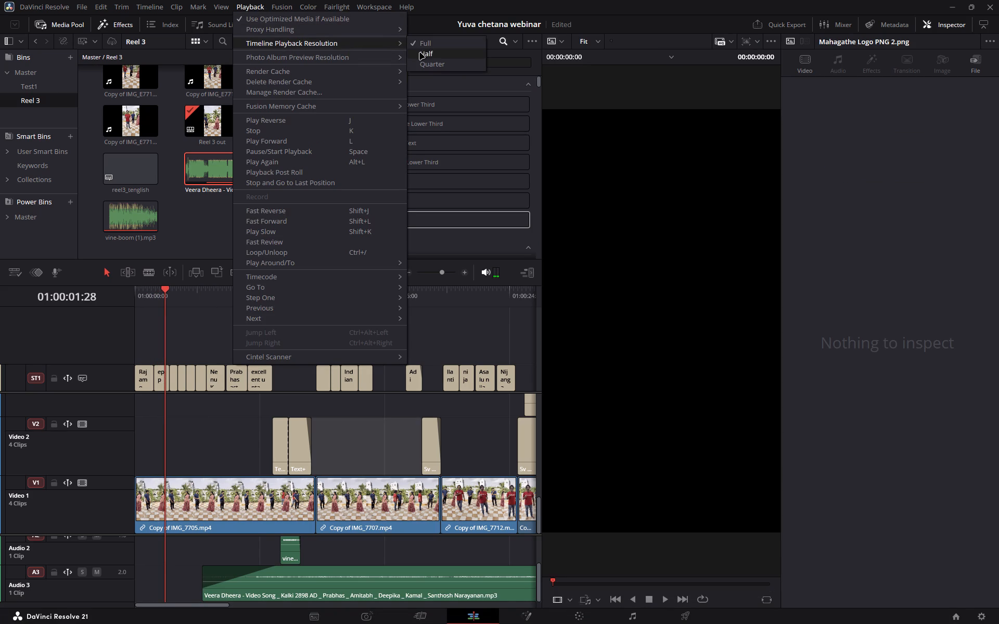
click(428, 63)
Play the edit from 01:00:01:28 into the second video clip to check the background song against the dialogue.
click(240, 308)
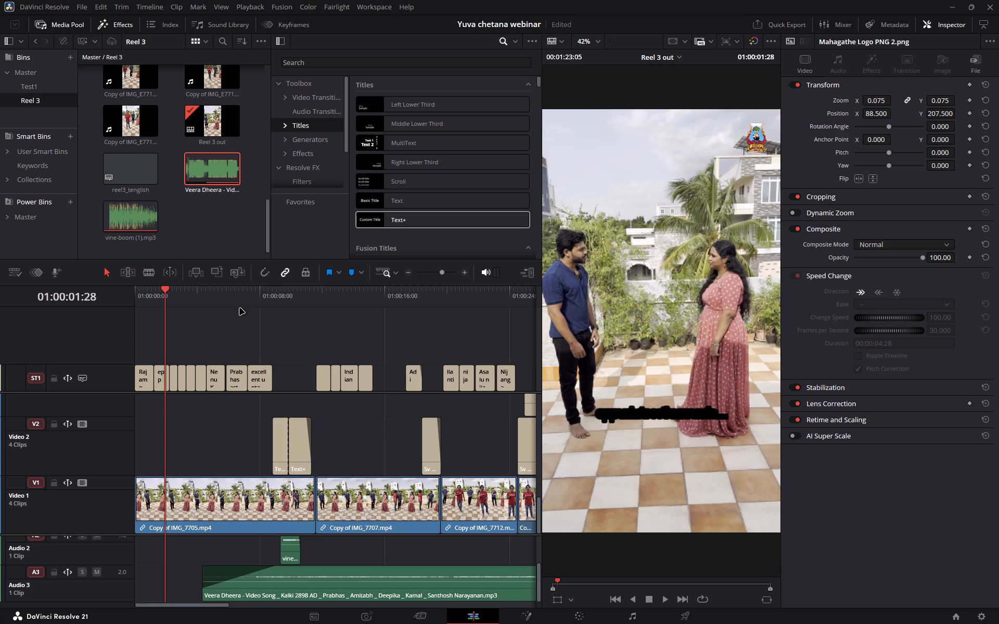
key(space)
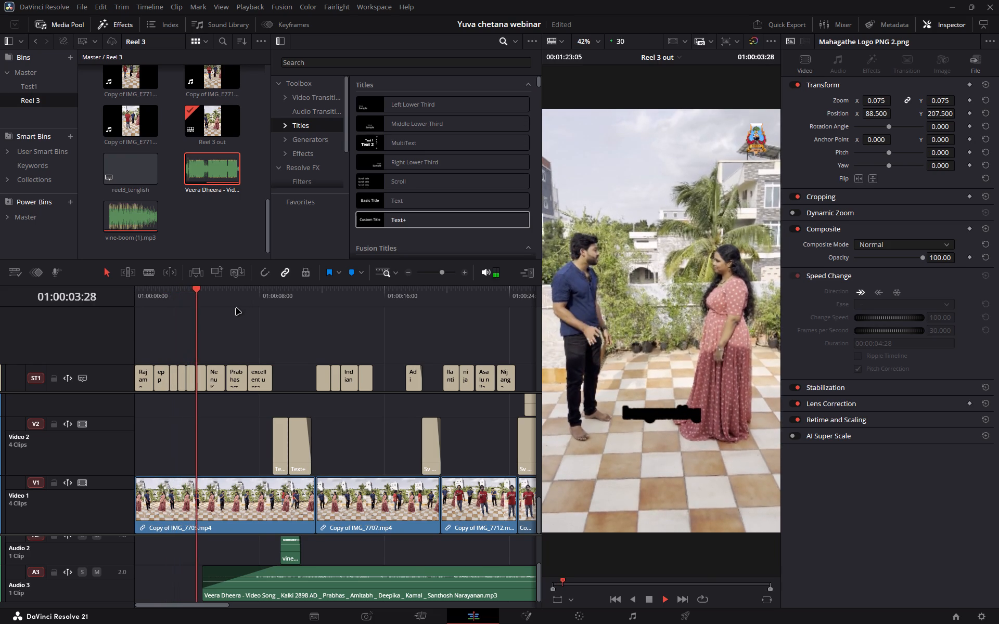
key(space)
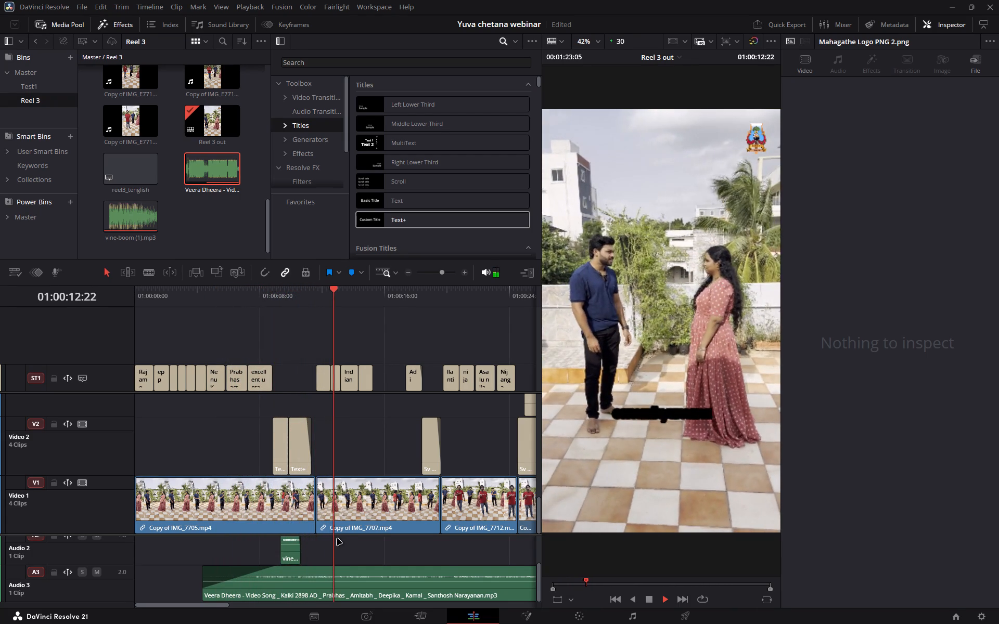
key(space)
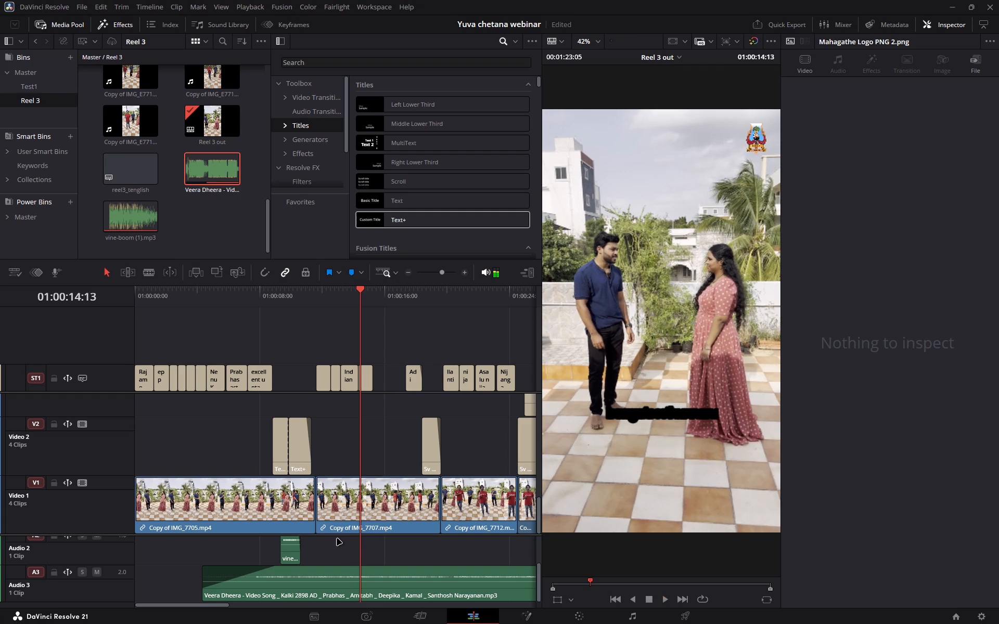
Select the Veera Dheera song clip on Audio 3 and place the playhead at 01:00:12:01, near the start of the second video clip.
click(336, 573)
click(330, 298)
drag(330, 298, 320, 302)
click(323, 301)
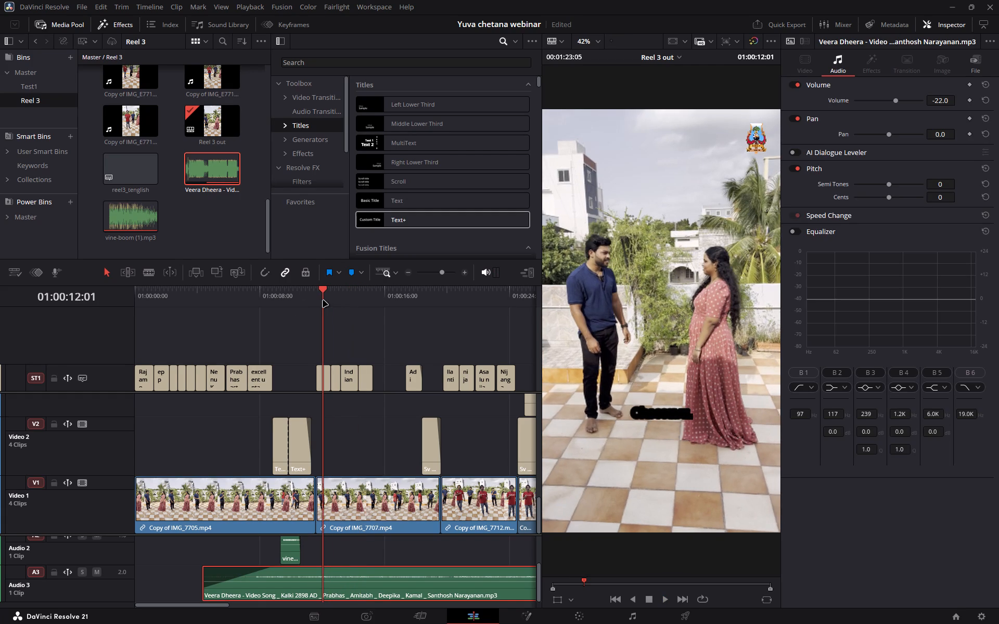
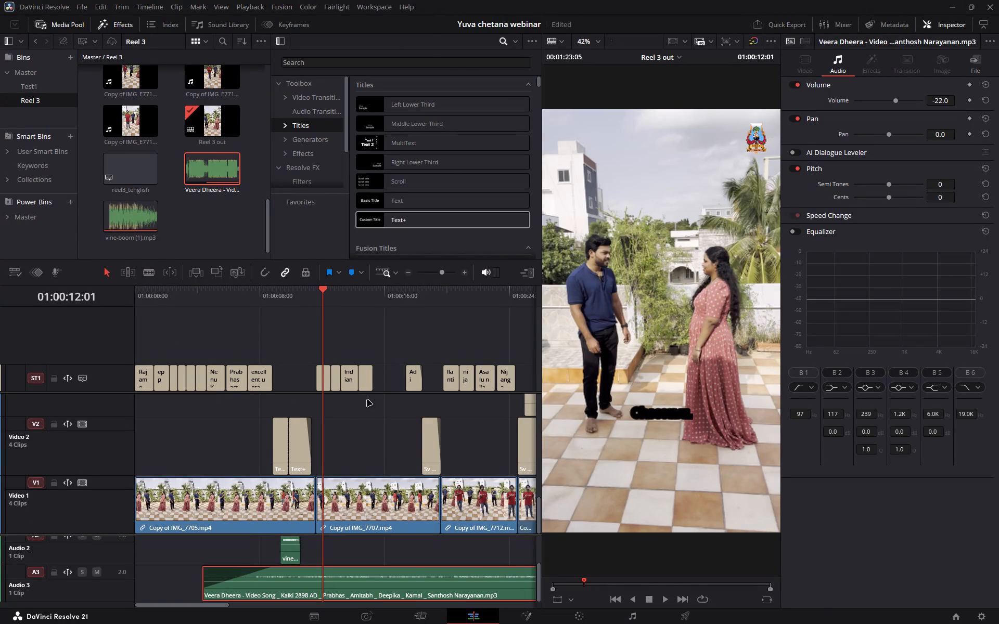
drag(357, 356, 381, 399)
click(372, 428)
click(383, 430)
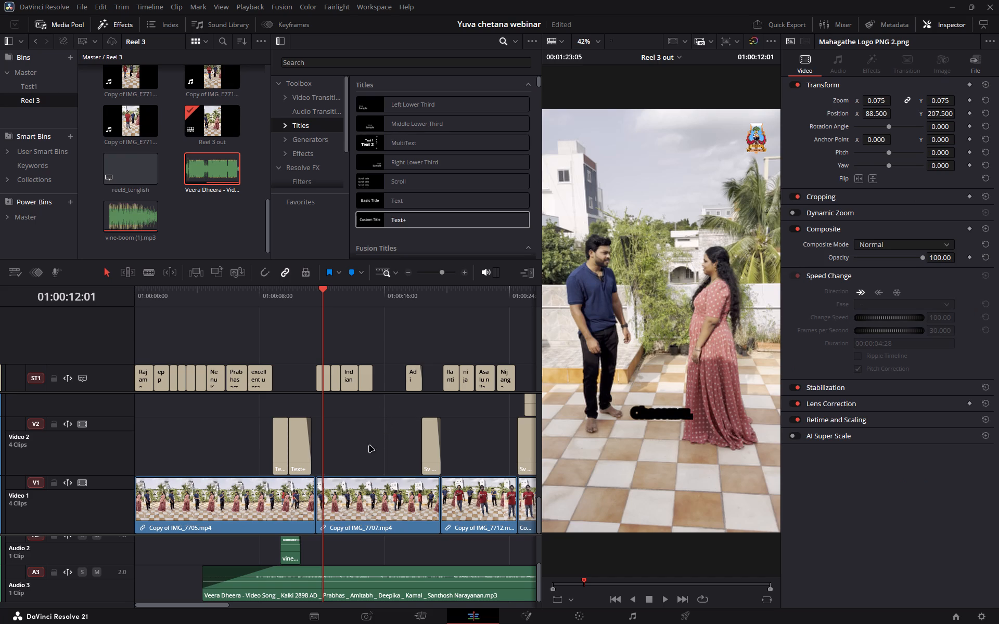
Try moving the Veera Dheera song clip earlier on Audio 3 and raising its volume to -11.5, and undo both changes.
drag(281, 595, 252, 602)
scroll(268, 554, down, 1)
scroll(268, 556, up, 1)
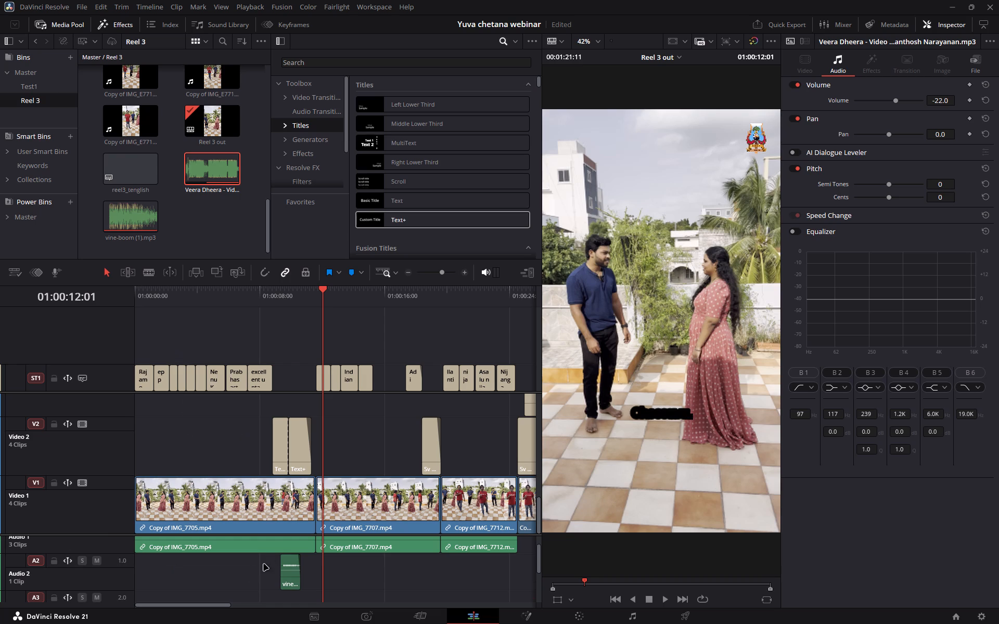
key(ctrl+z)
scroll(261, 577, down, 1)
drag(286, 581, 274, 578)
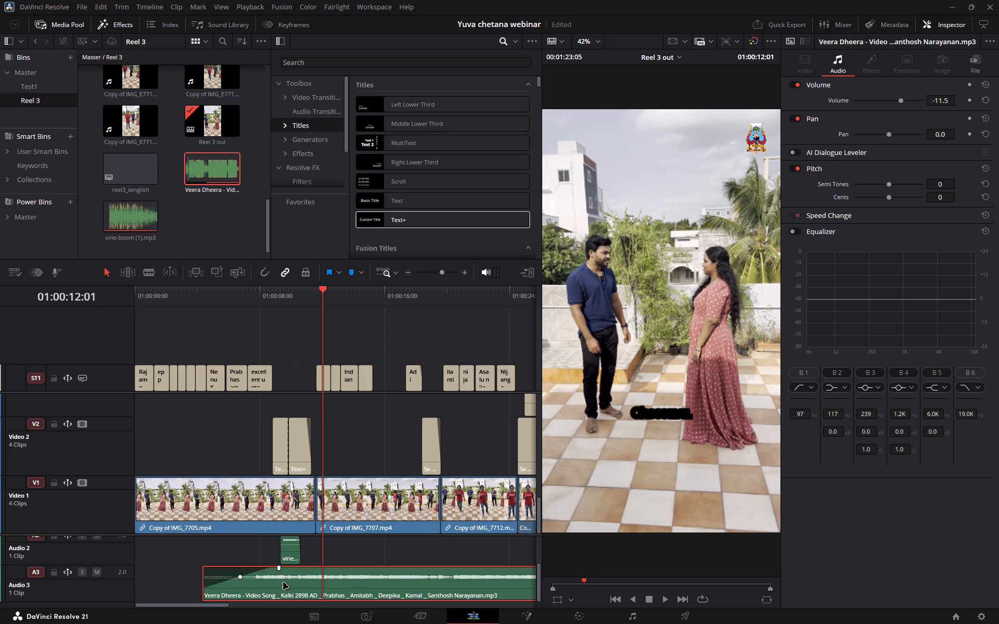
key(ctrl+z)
Move the Veera Dheera song clip about 1.2 seconds earlier on Audio 3, so it starts at about 01:00:03.
drag(302, 594, 282, 593)
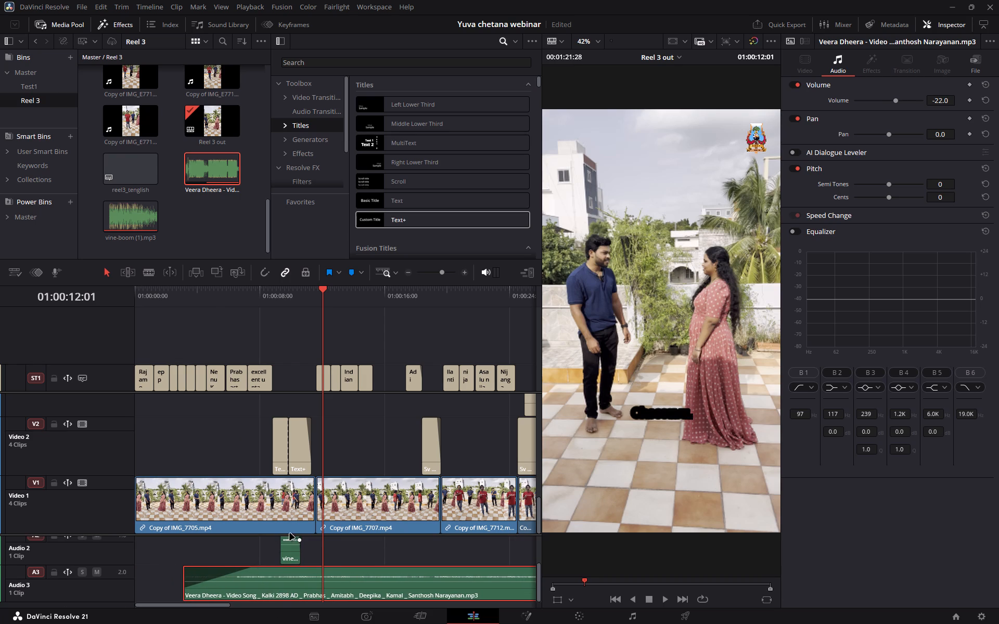
Play the edit from 01:00:01:18 to check the song's new timing under the dialogue.
click(160, 304)
click(202, 322)
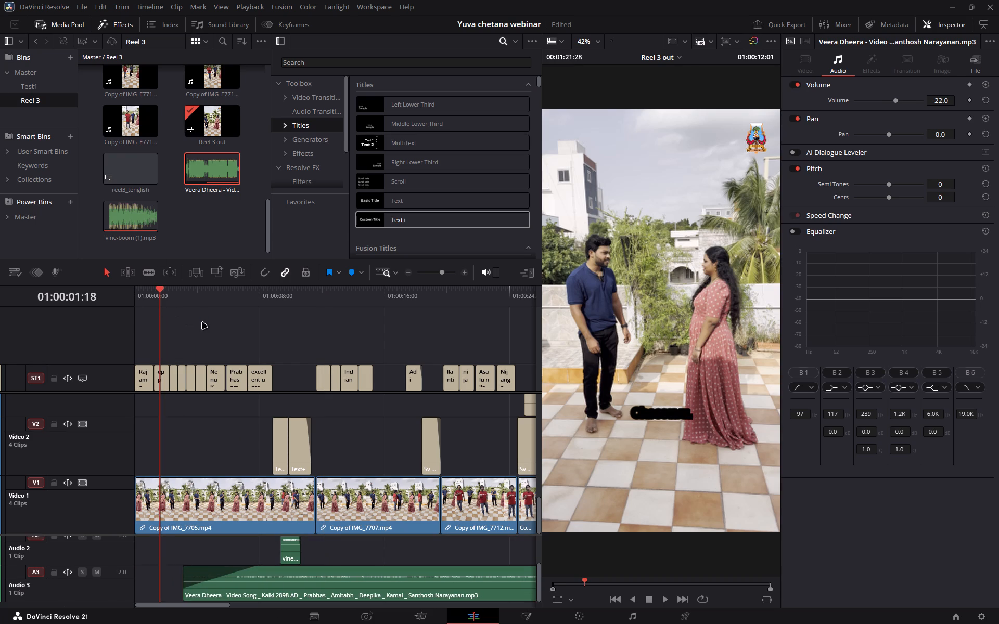
key(space)
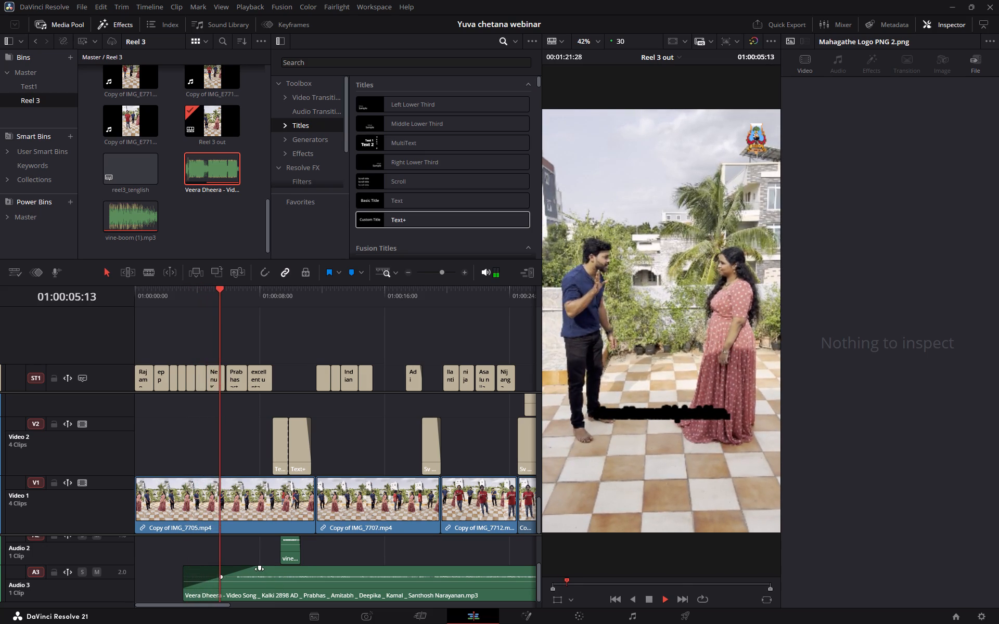
Shorten the Veera Dheera song's fade-in to about 04:10 and stop the playback.
click(325, 571)
drag(260, 568, 253, 568)
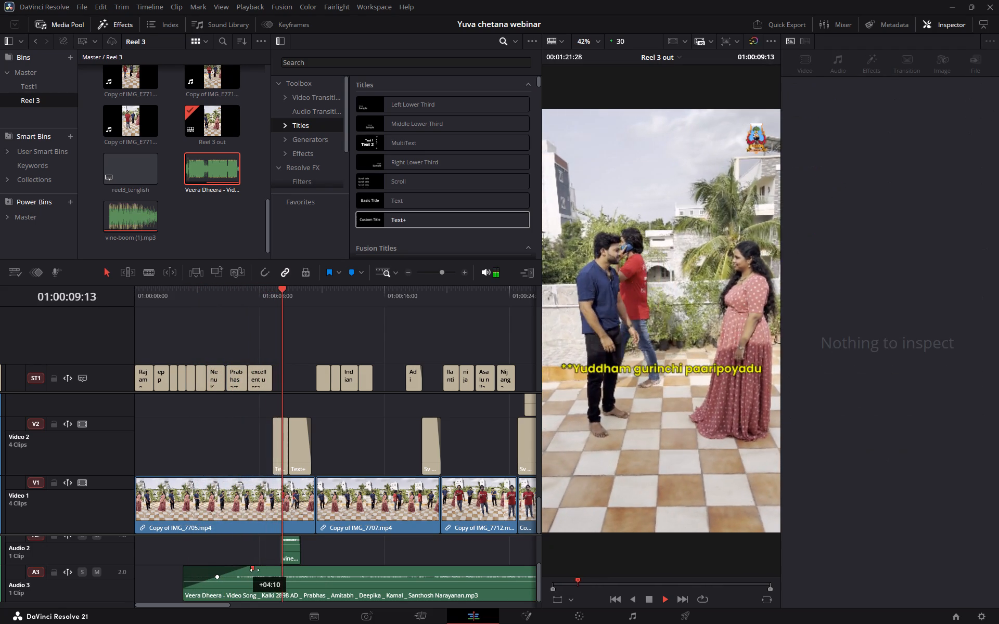
key(space)
Lower the Veera Dheera song clip's volume to -36.0.
click(313, 568)
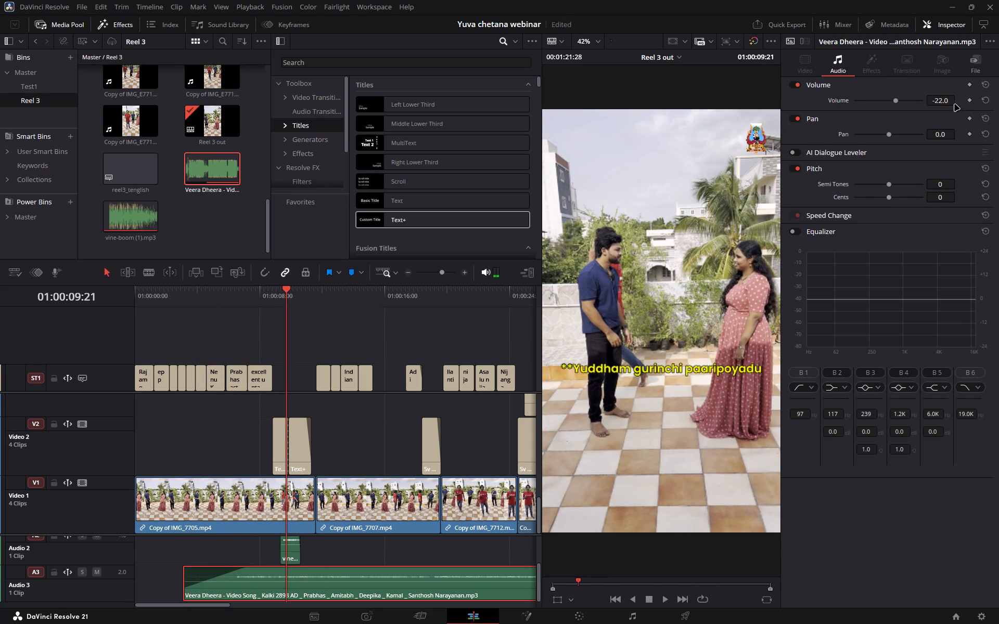
drag(945, 105, 938, 107)
Play the edit from 01:00:09:21 to the start of the second video clip to check the song's volume.
key(space)
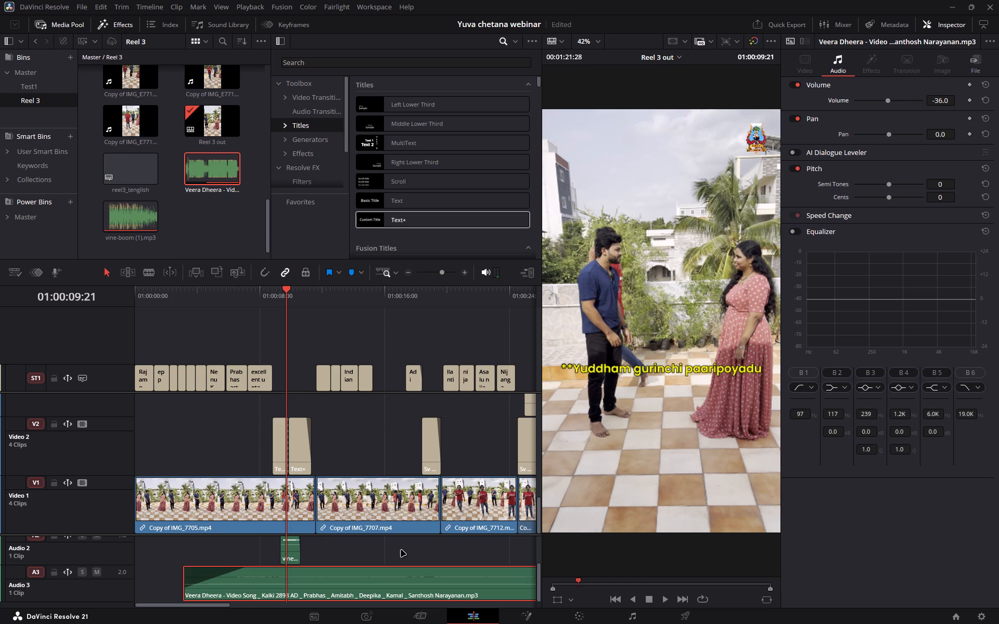
click(361, 558)
click(319, 549)
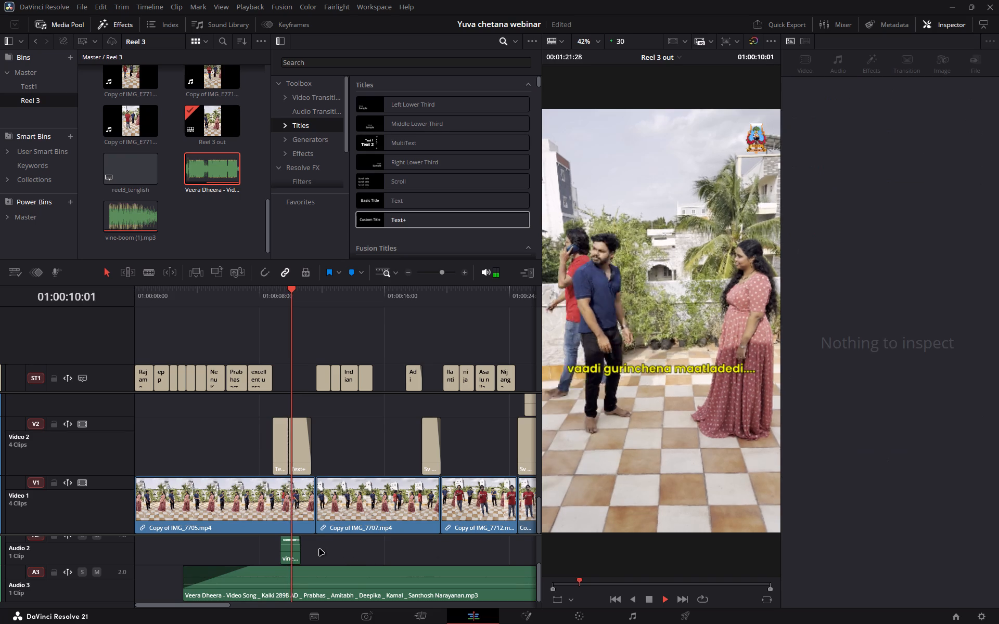
click(327, 578)
key(space)
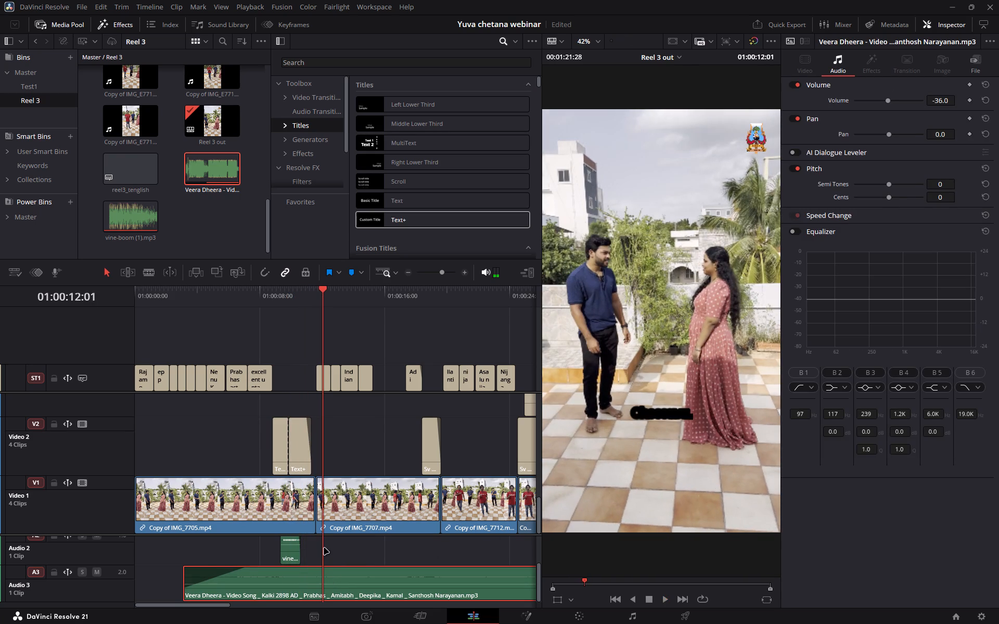
Return the playhead to 01:00:08:18, just before the Text+ titles on Video 2.
click(270, 294)
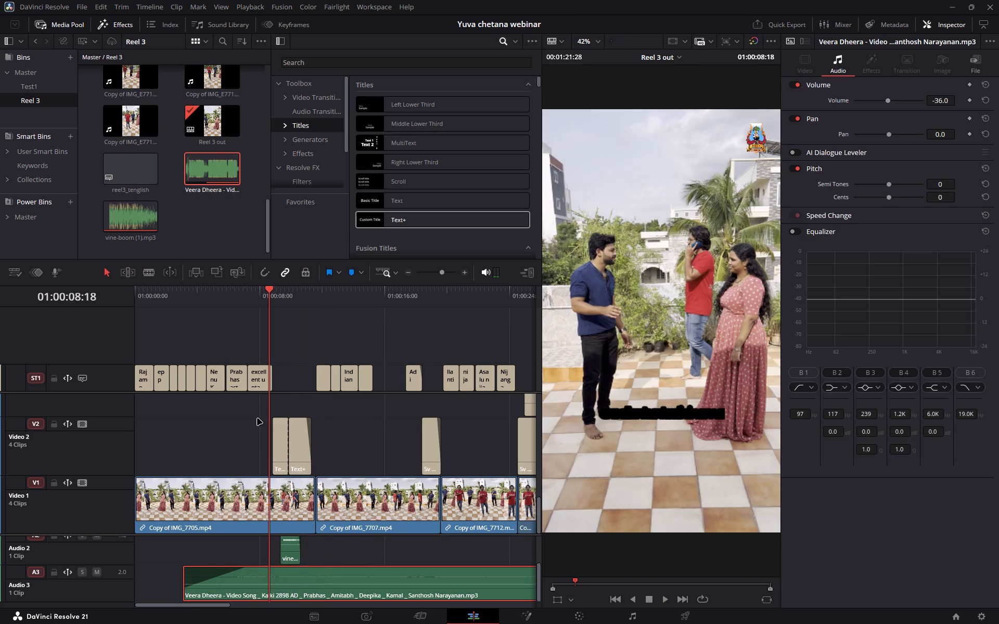
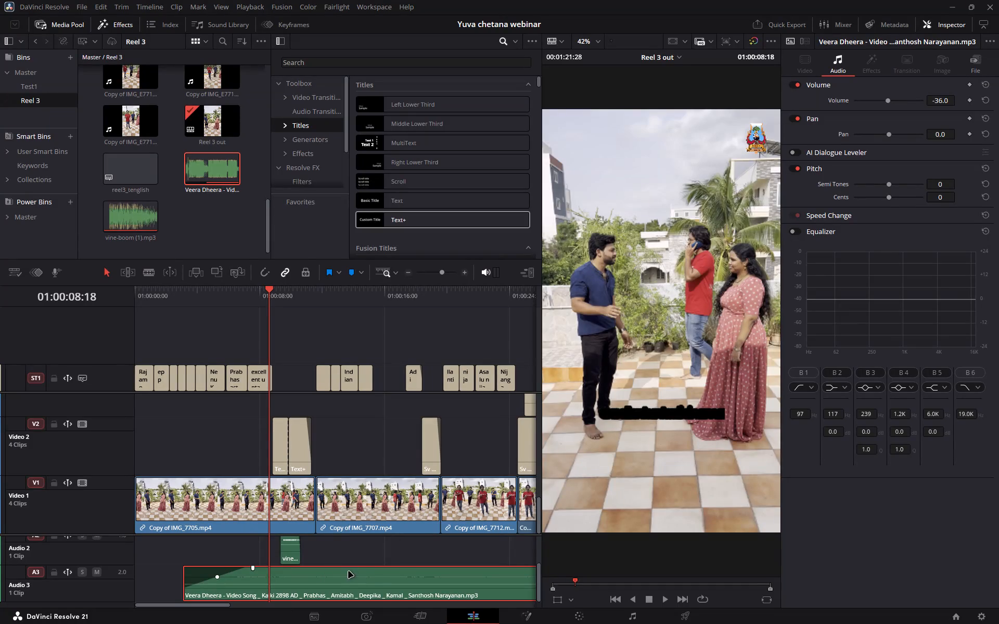
Split the Veera Dheera song on Audio 3 at 01:00:11:19, where the second video clip starts, and delete the part after it.
drag(281, 302, 312, 305)
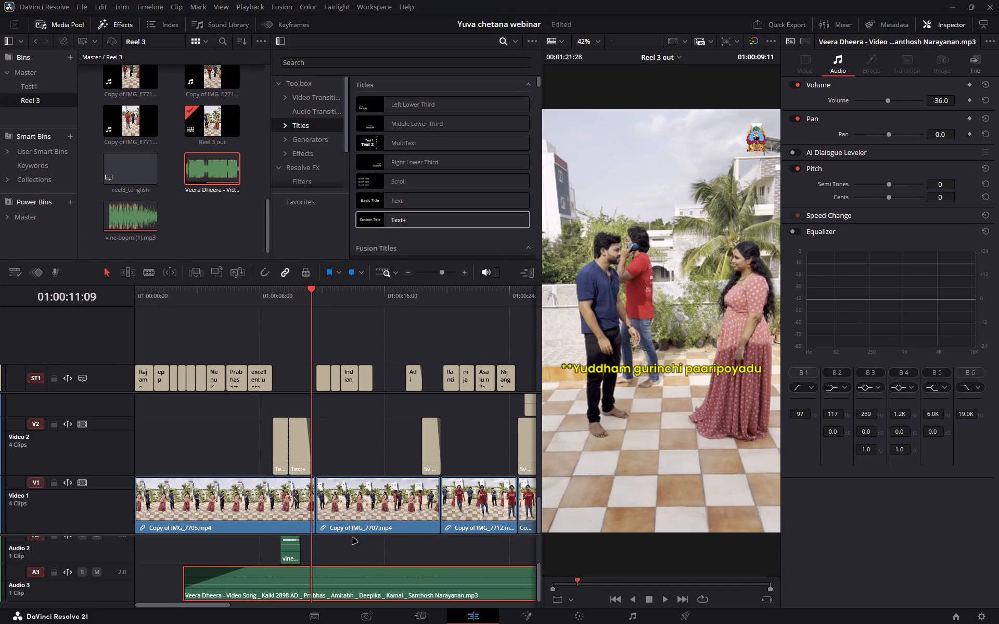
drag(313, 300, 320, 299)
click(317, 298)
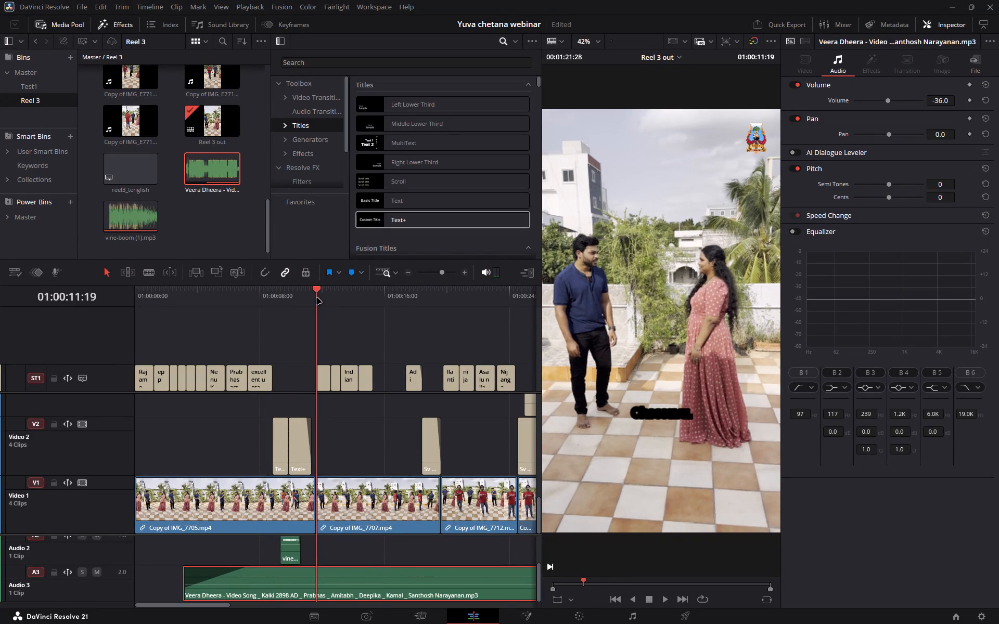
key(ctrl+b)
click(390, 579)
key(BackSpace)
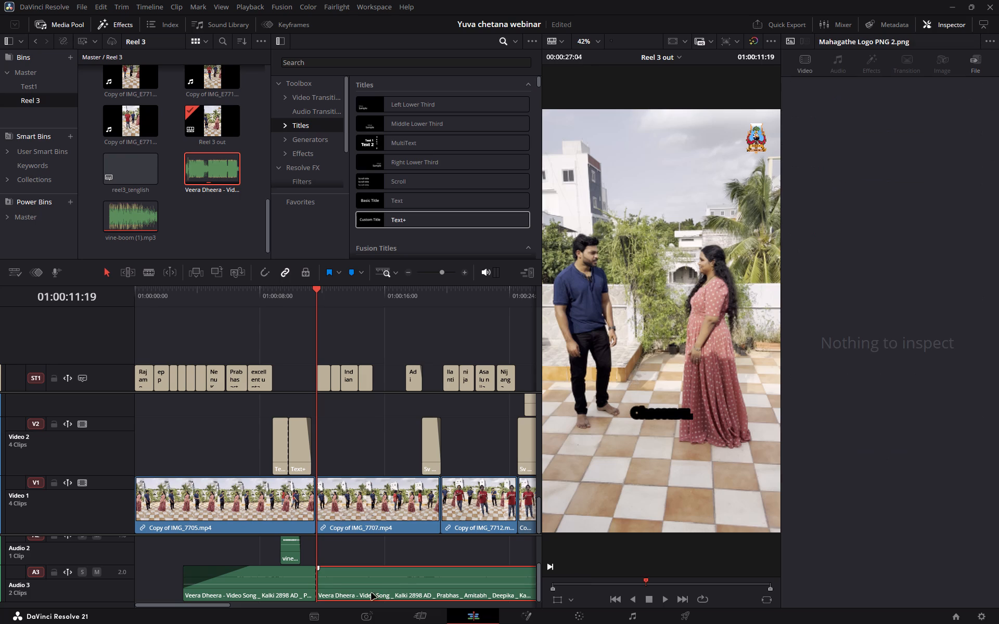
Shorten the song's fade-in to about 3 seconds and bend its curve so the volume rises slowly at first.
click(291, 593)
drag(253, 569, 242, 570)
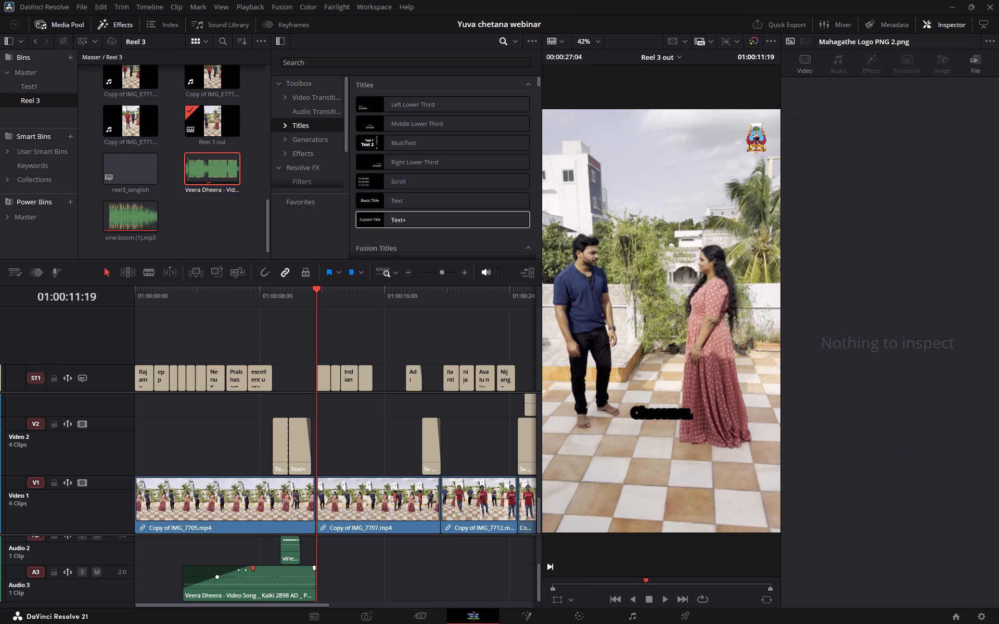
drag(242, 570, 235, 570)
click(251, 570)
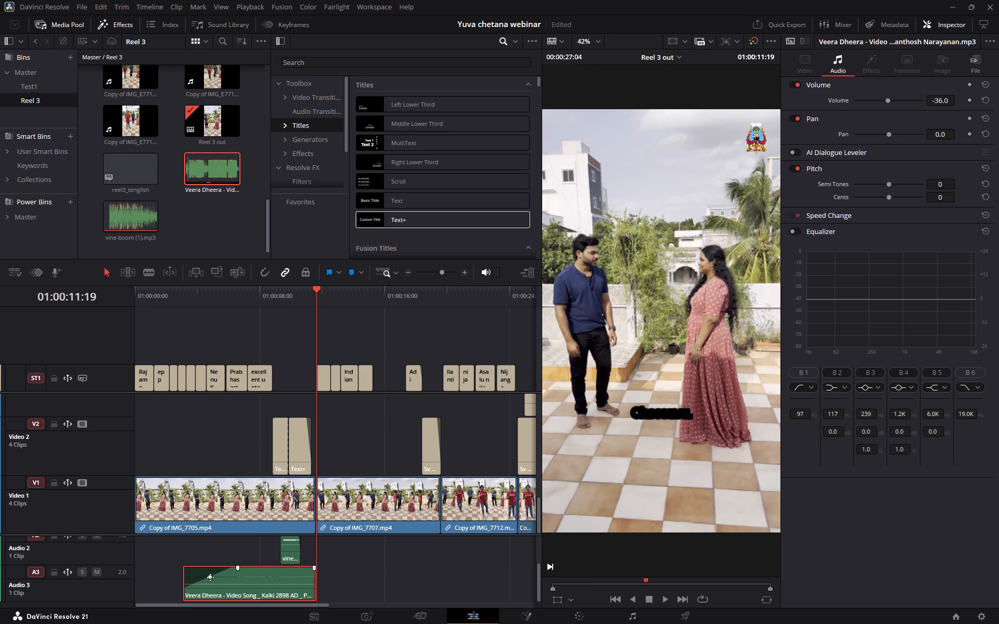
drag(211, 579, 226, 581)
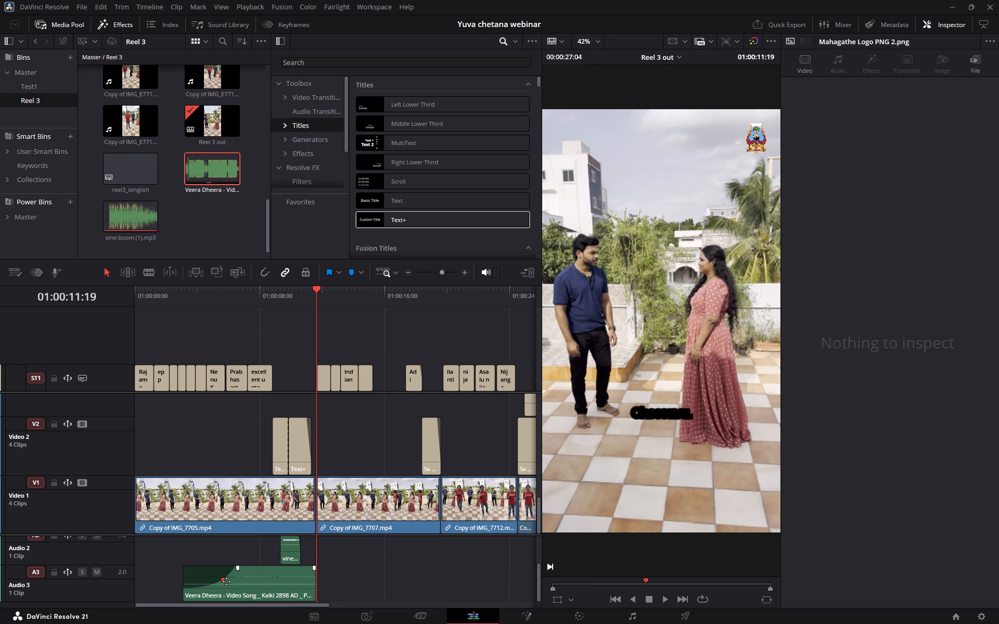
drag(226, 581, 223, 582)
drag(236, 571, 227, 570)
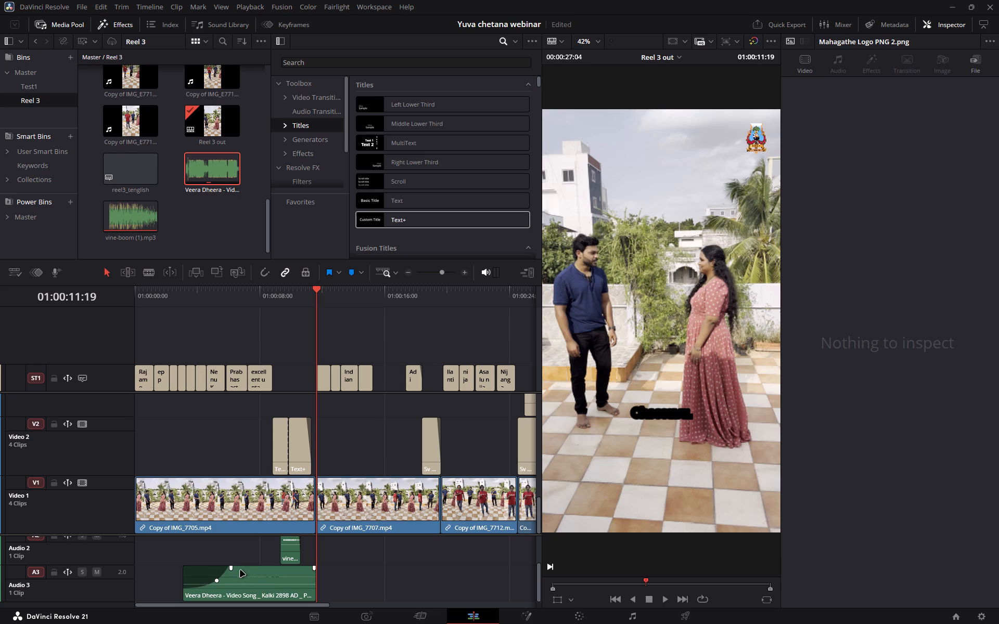
click(244, 570)
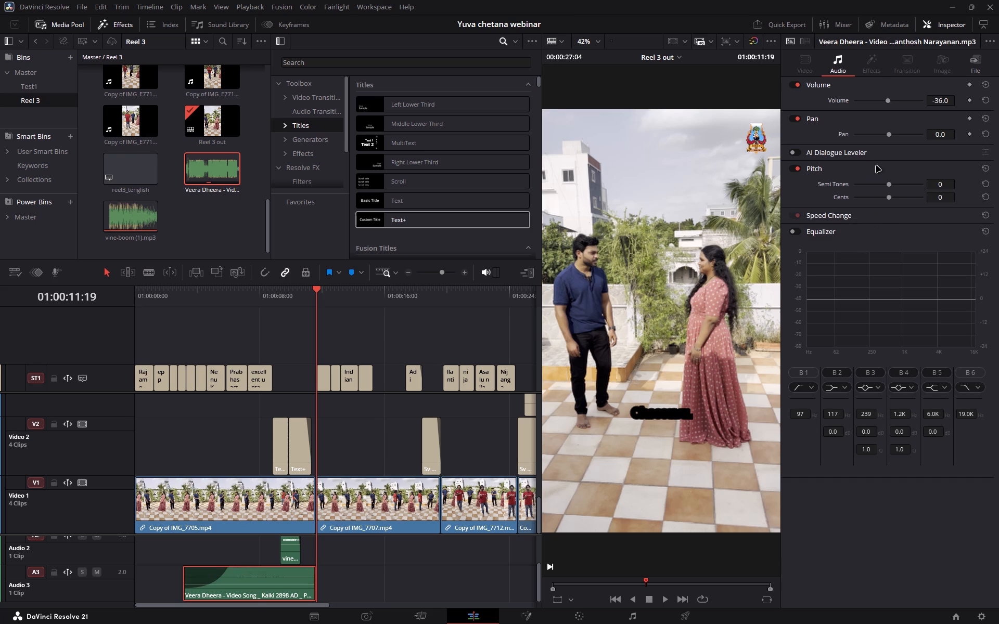
Enable the Ducker on the Audio 3 track and raise its Duck Level to 6.6, leaving the source unassigned.
click(202, 554)
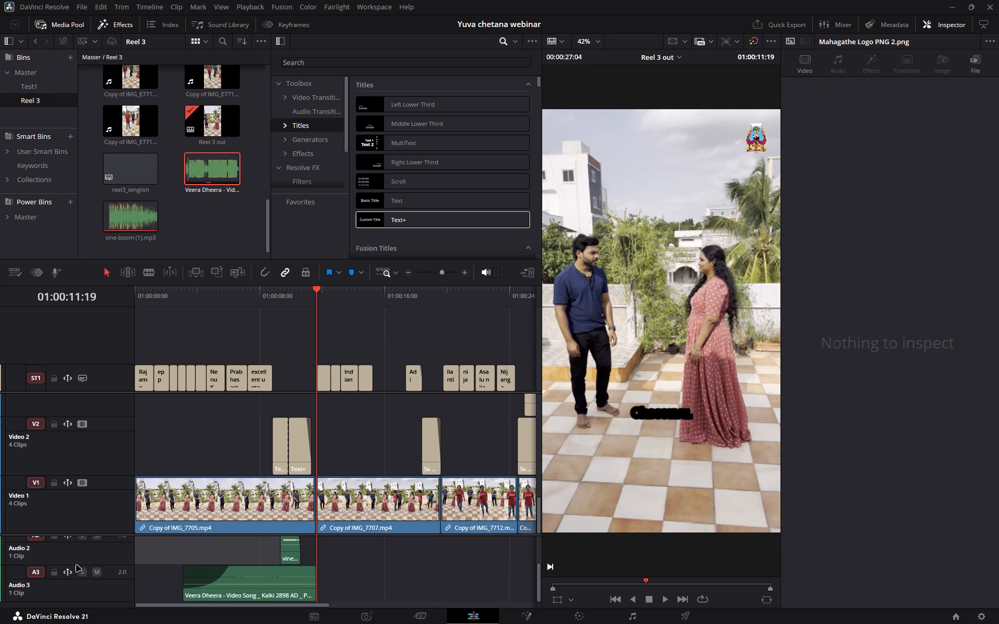
click(108, 553)
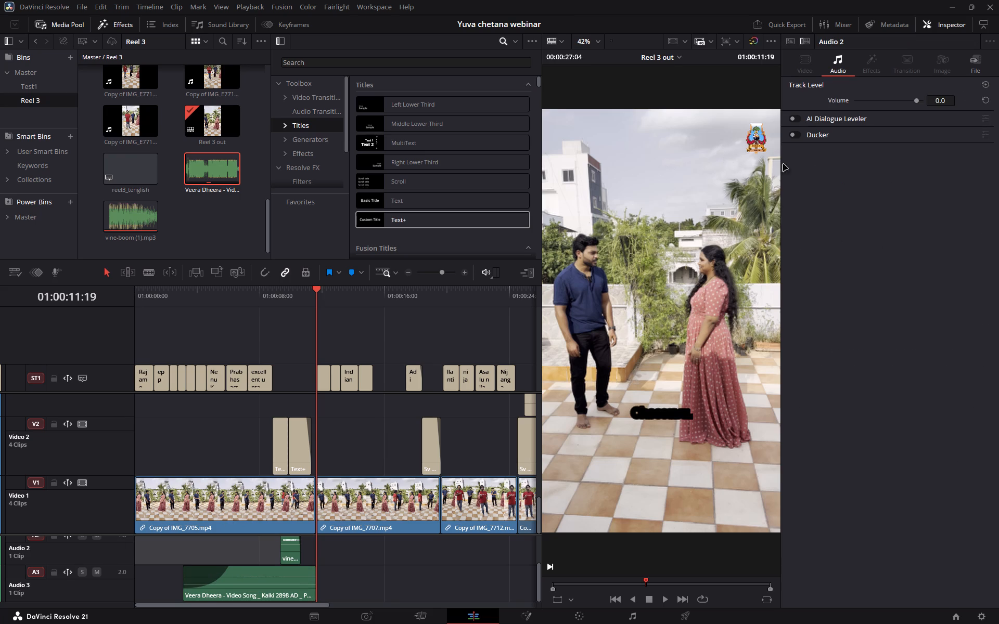
click(124, 586)
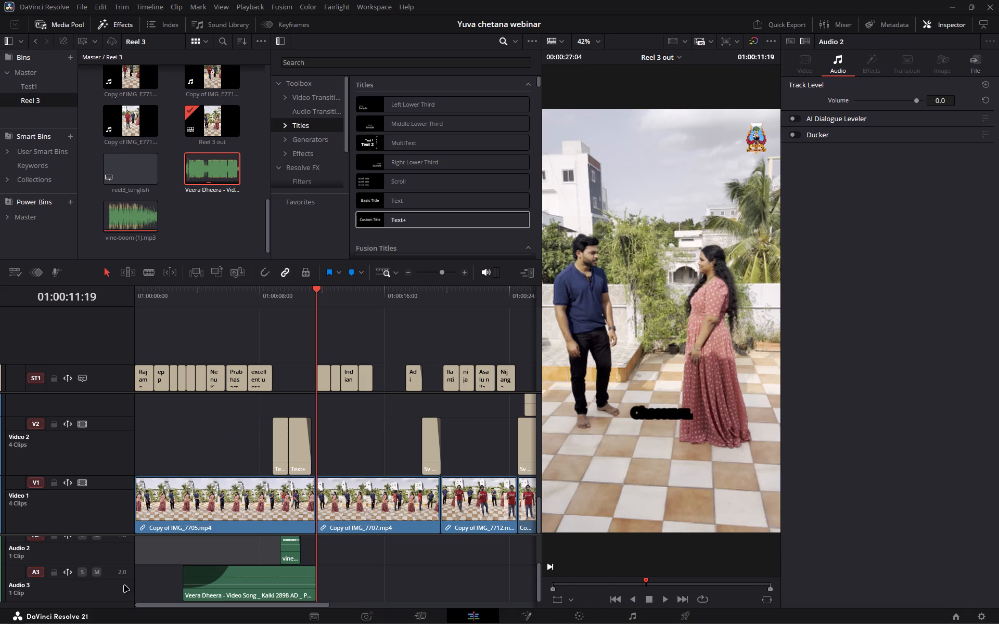
click(108, 592)
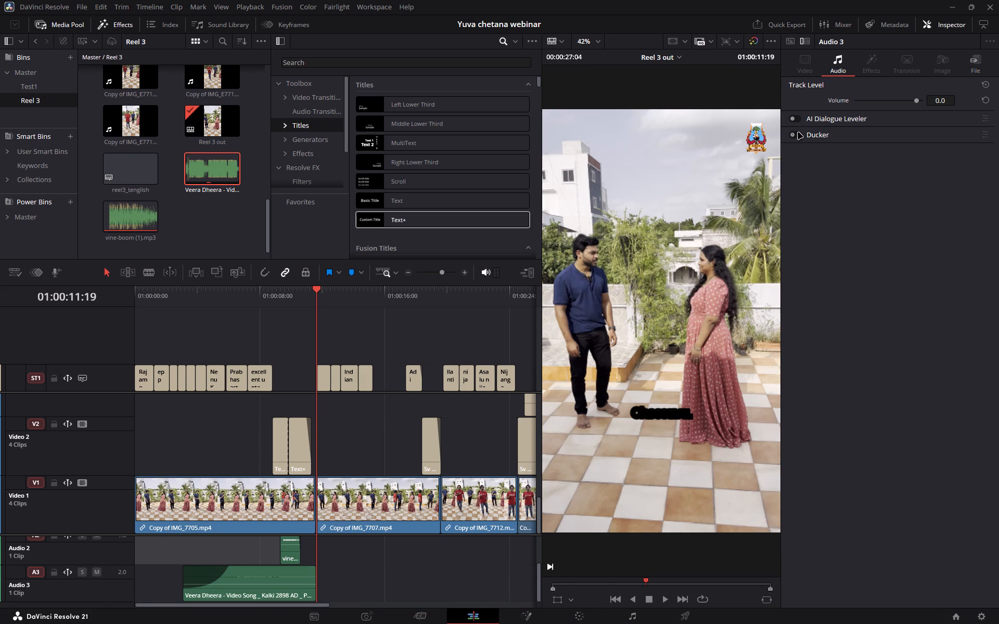
click(243, 571)
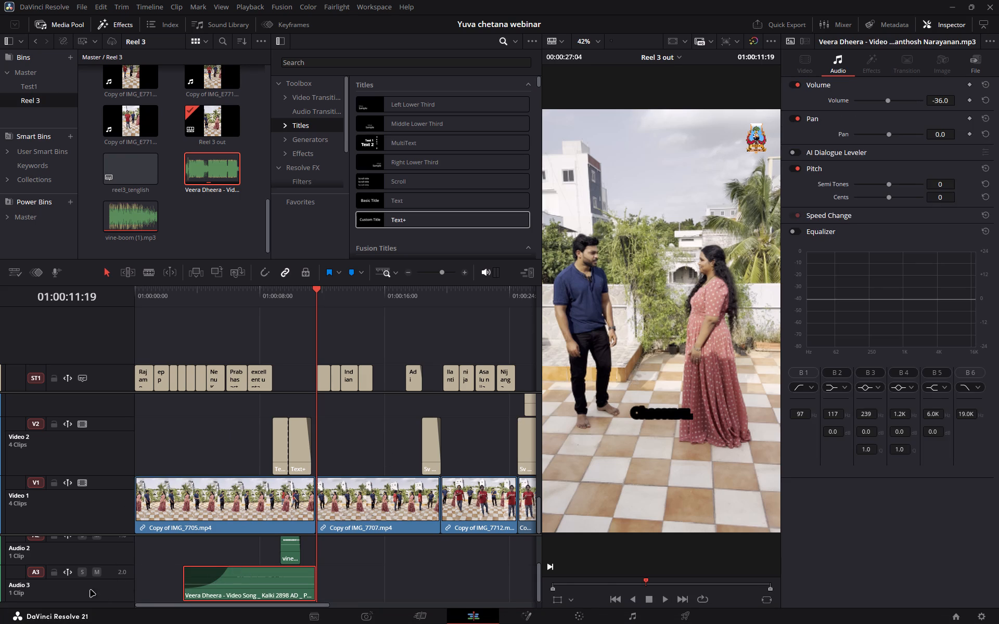
click(91, 593)
click(72, 593)
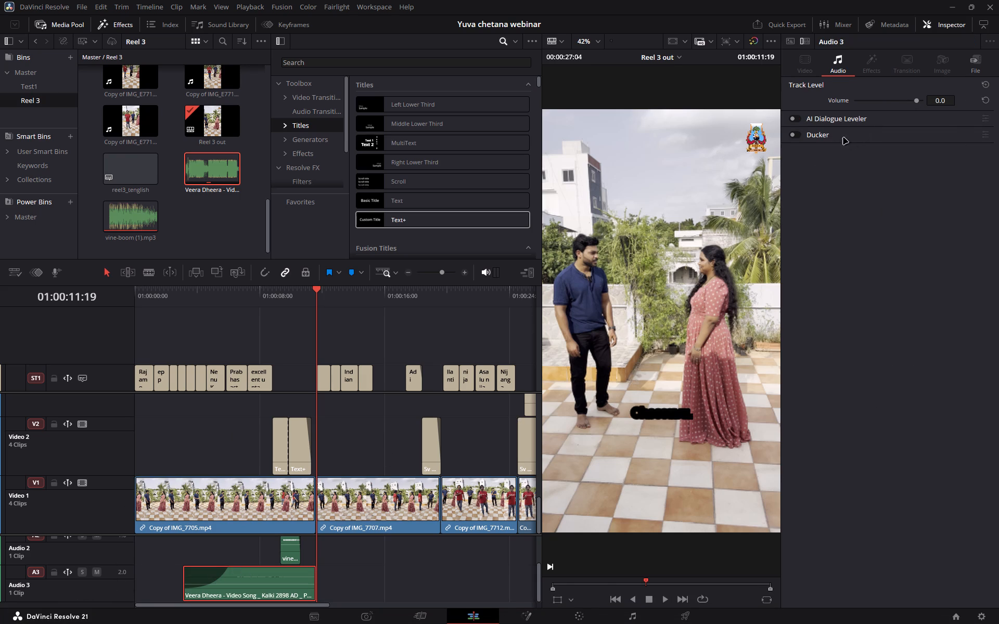
click(792, 135)
click(863, 150)
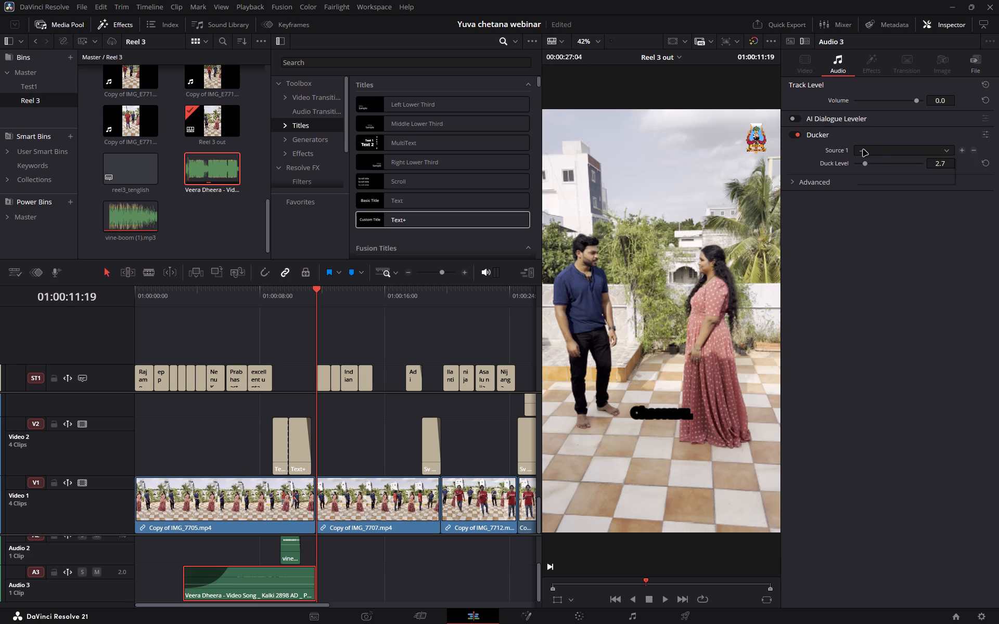
click(873, 171)
drag(936, 160, 954, 160)
drag(954, 160, 956, 160)
drag(995, 409, 998, 365)
Play the edit from 01:00:01:18 past the start of the second video clip to check the song's fade-in and ending.
click(160, 289)
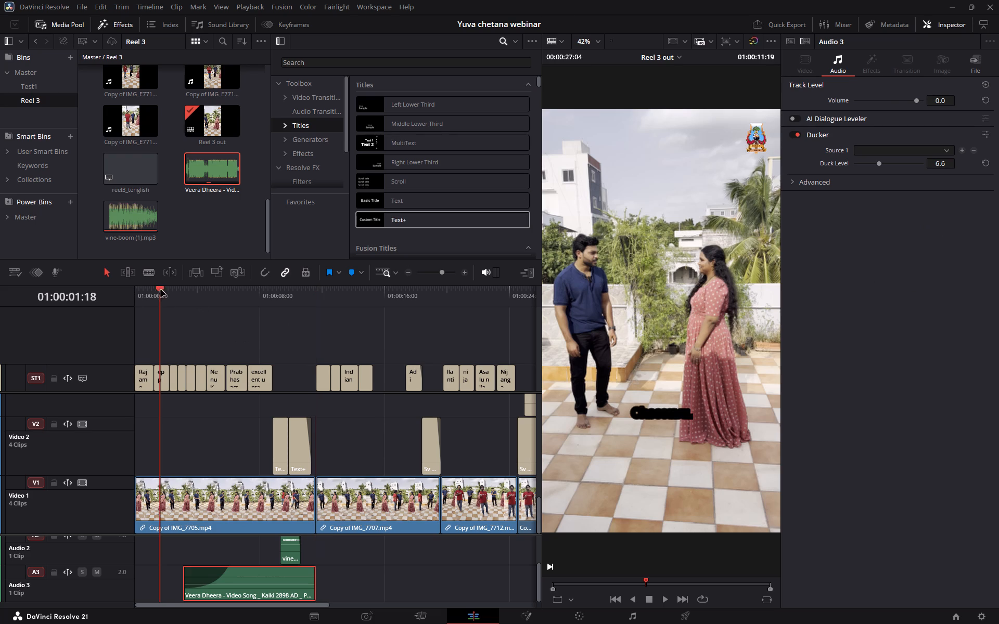
click(220, 323)
key(space)
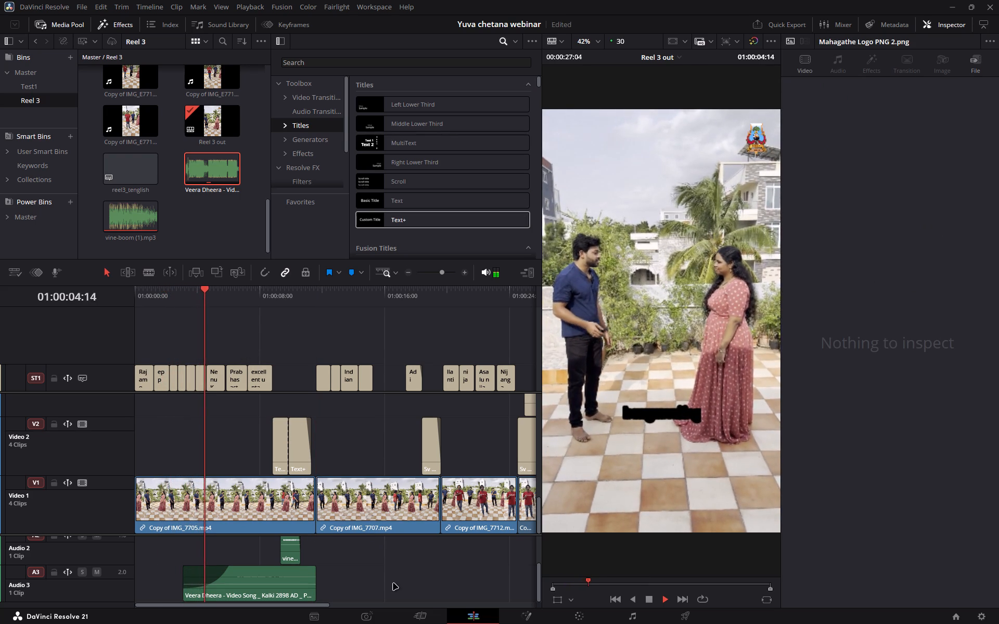
key(space)
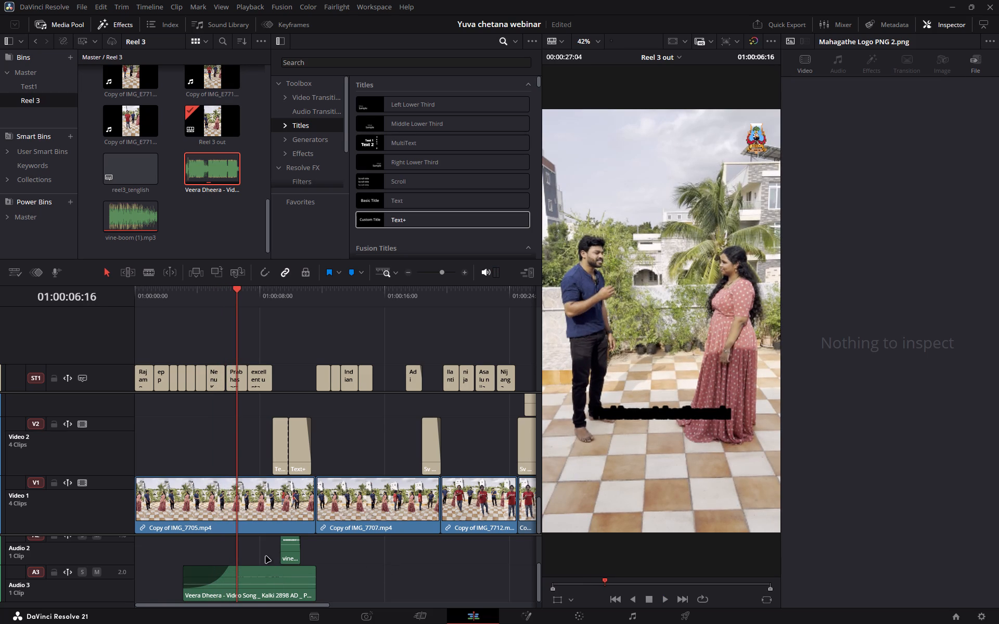
key(space)
click(664, 601)
click(660, 600)
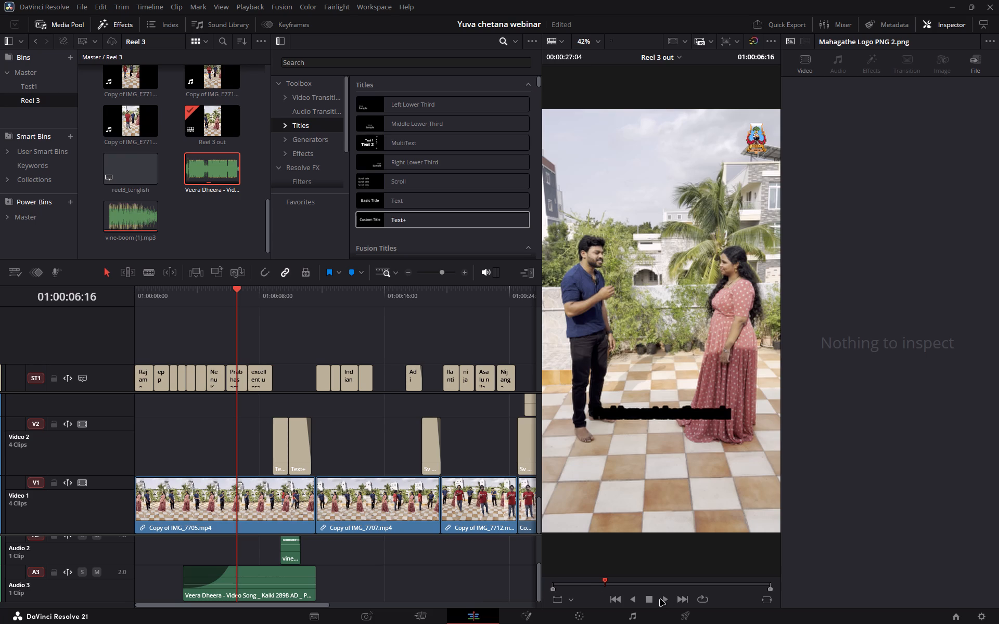
double_click(667, 599)
click(464, 577)
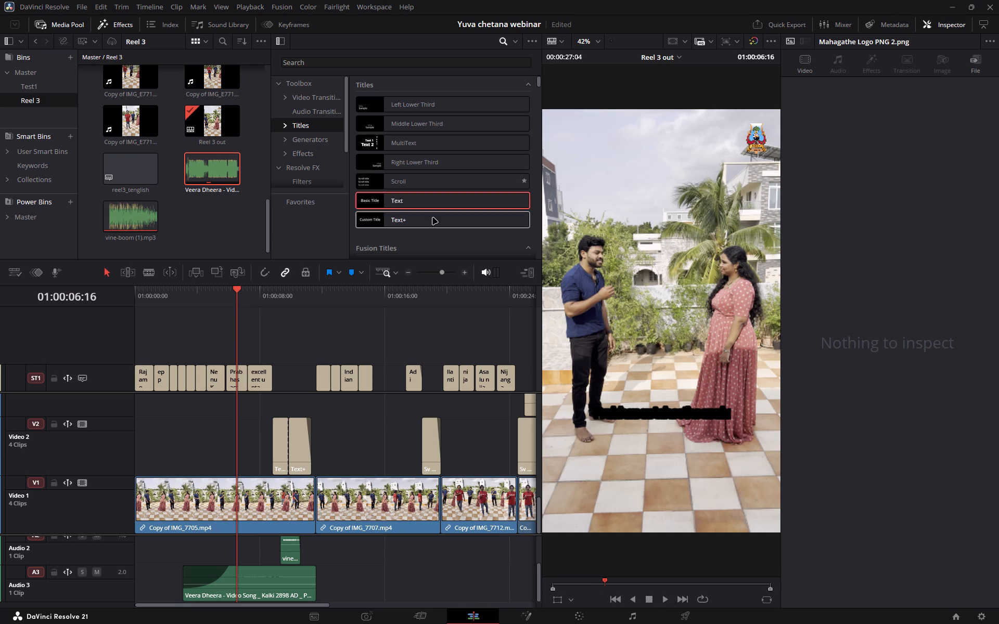
key(space)
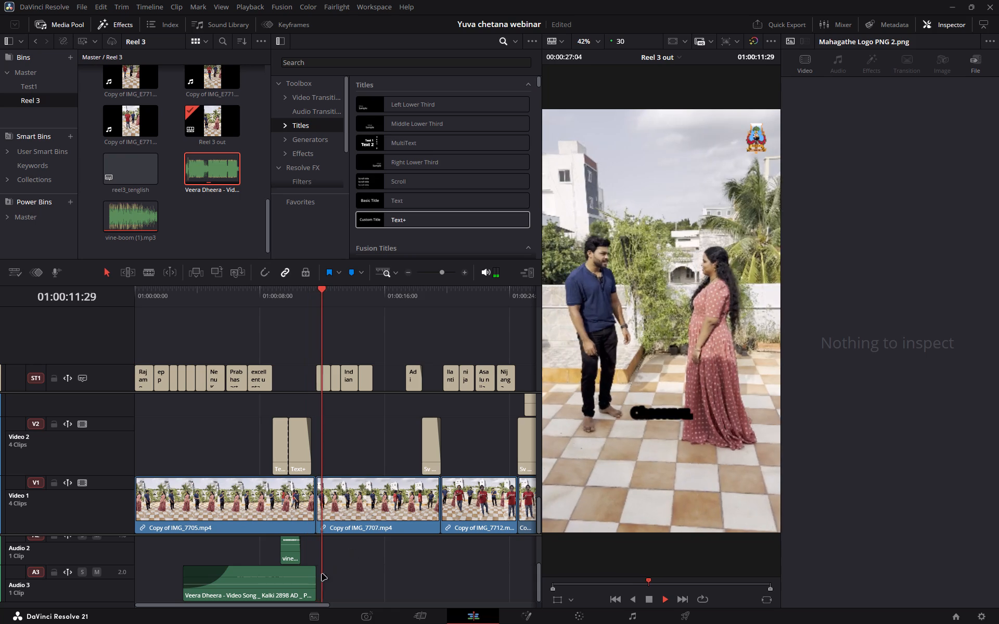
Extend the song's end to about 01:00:13 and add a curved fade-out of about 1 second at its end.
drag(315, 576, 325, 576)
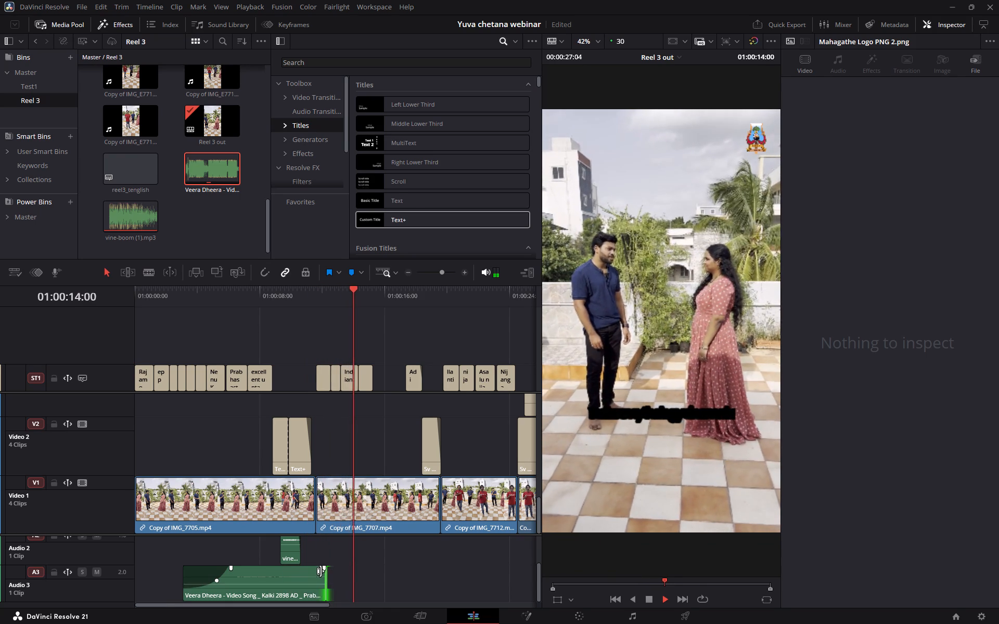
drag(324, 569, 310, 568)
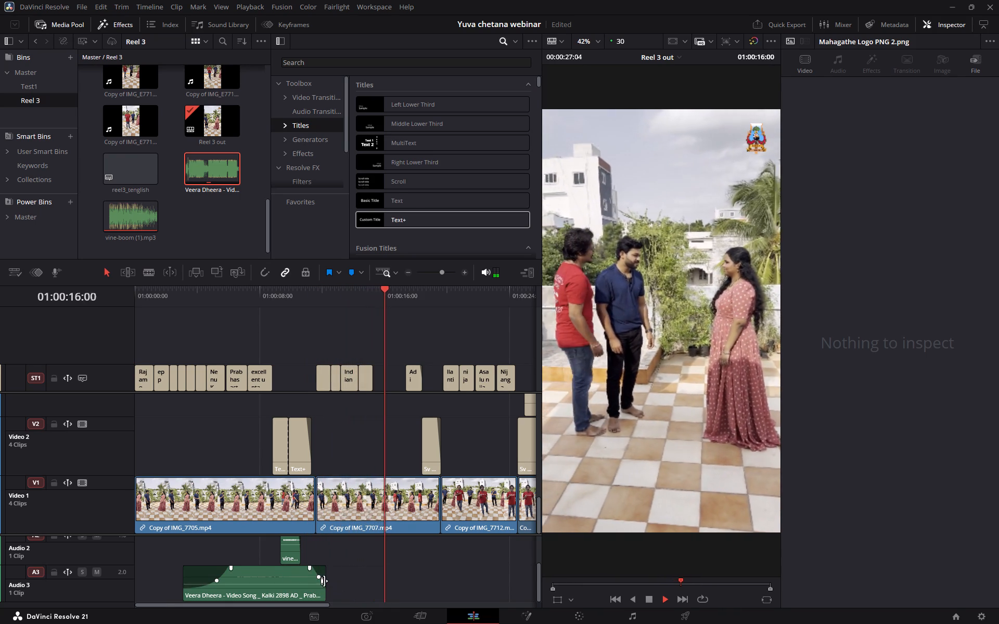
drag(324, 581, 339, 580)
drag(325, 569, 320, 570)
click(330, 555)
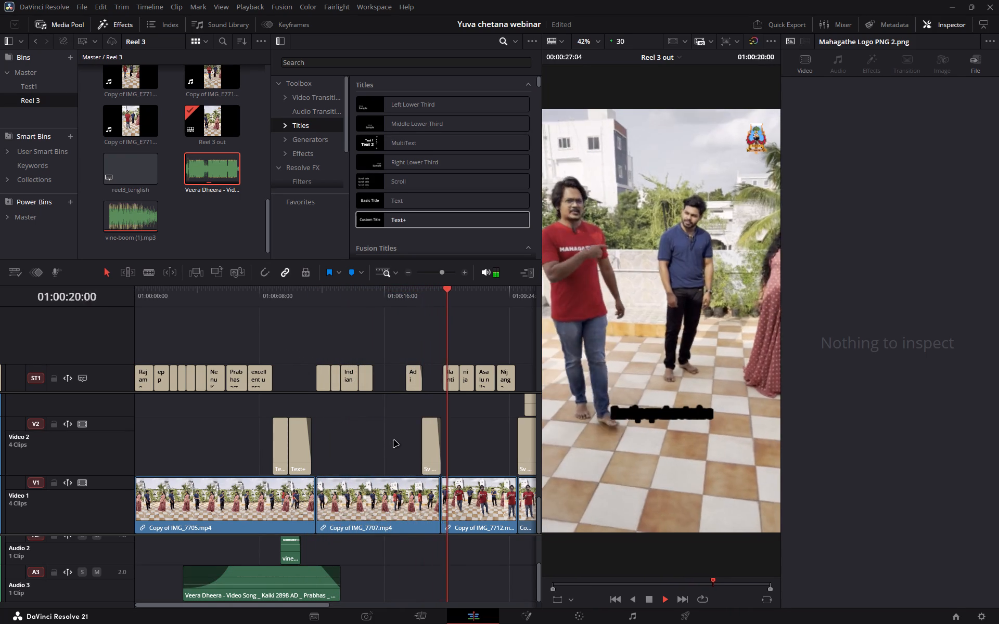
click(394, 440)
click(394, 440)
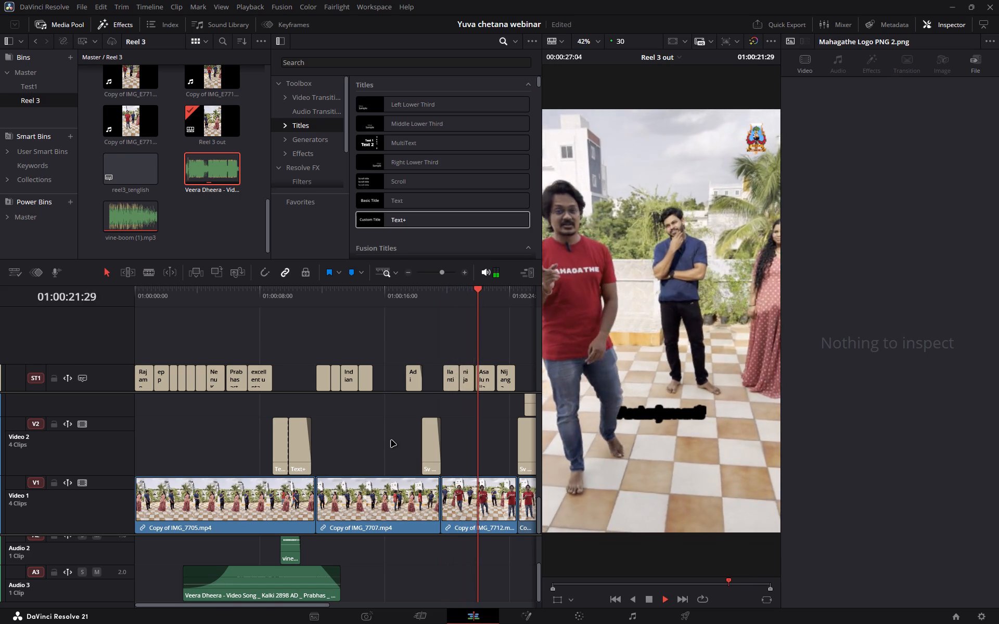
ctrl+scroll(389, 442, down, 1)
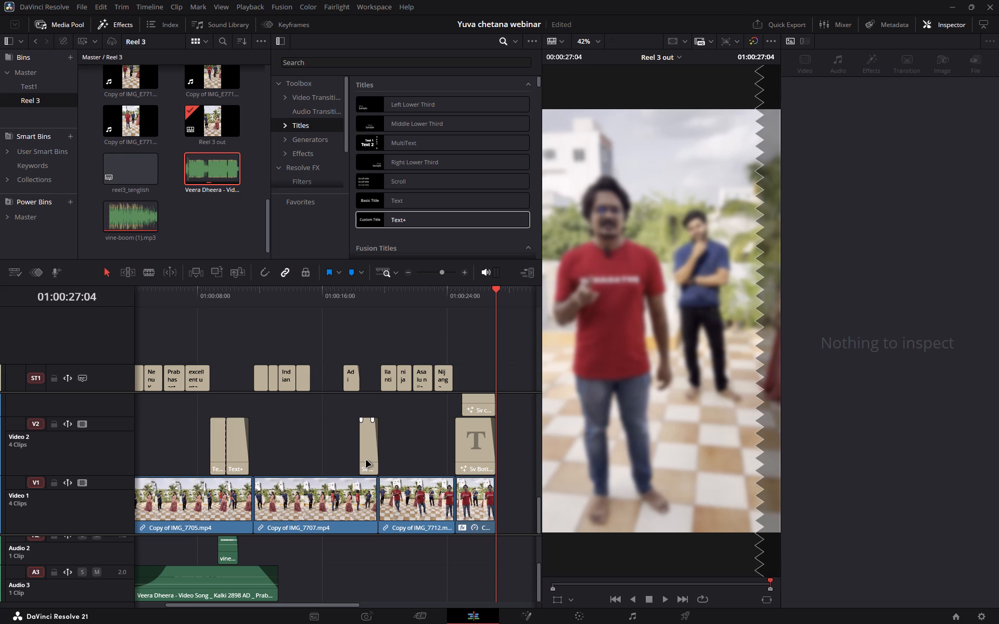
Switch to the browser window showing the Veezha Veera Lyrical video.
key(alt+Tab)
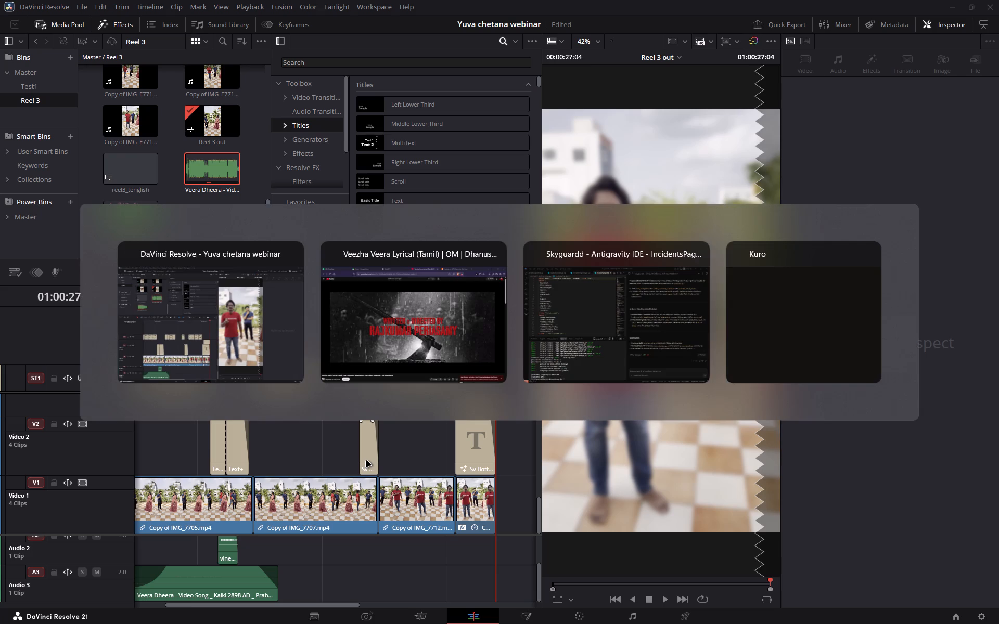
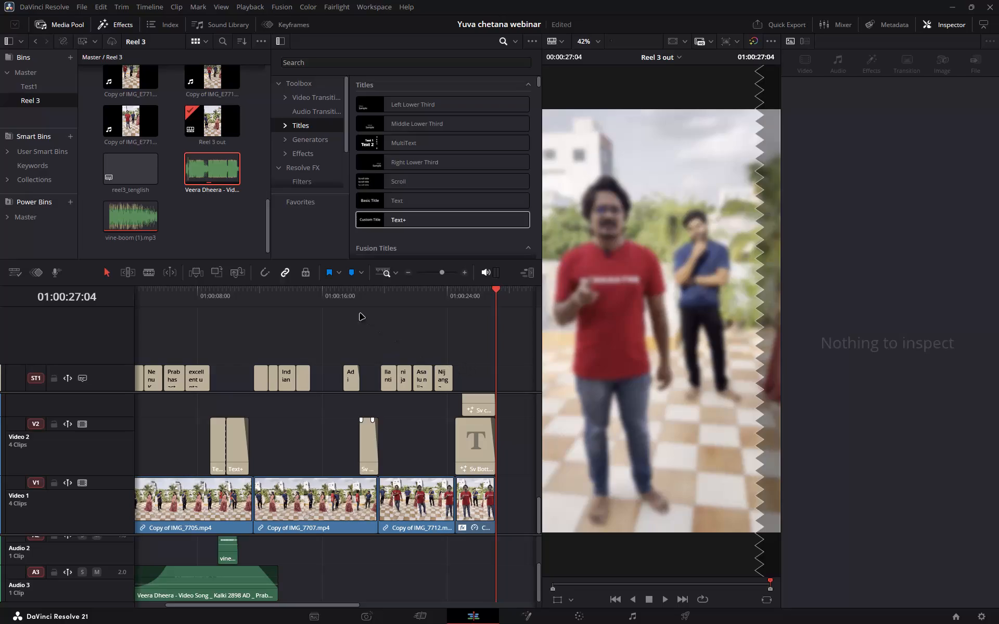
Place a copy of the Veera Dheera song clip on the Audio 2 track at about 01:01:13, beyond the edit's end.
click(359, 296)
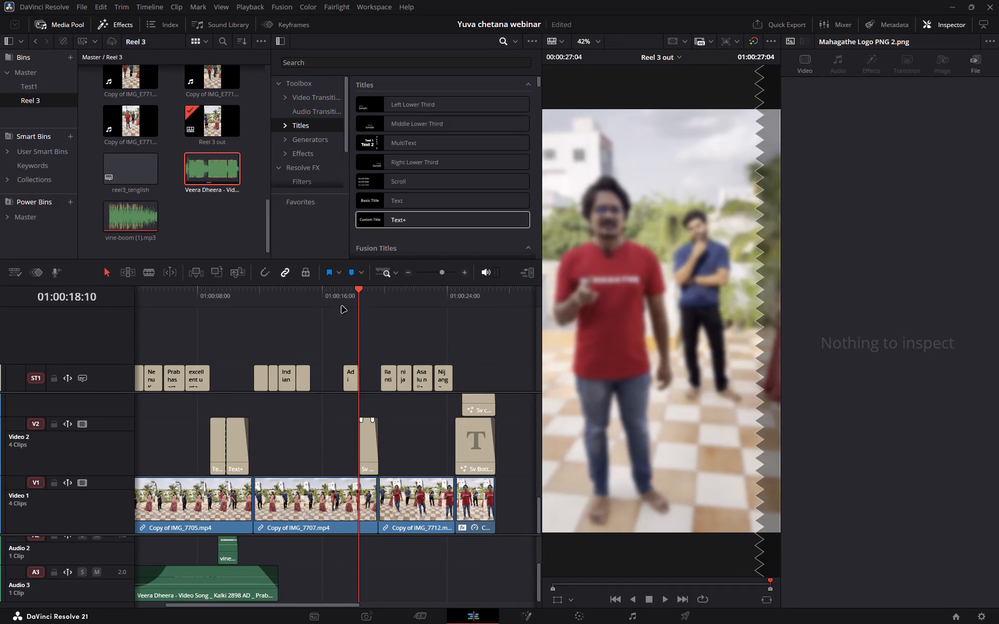
click(312, 302)
scroll(318, 504, down, 1)
click(221, 584)
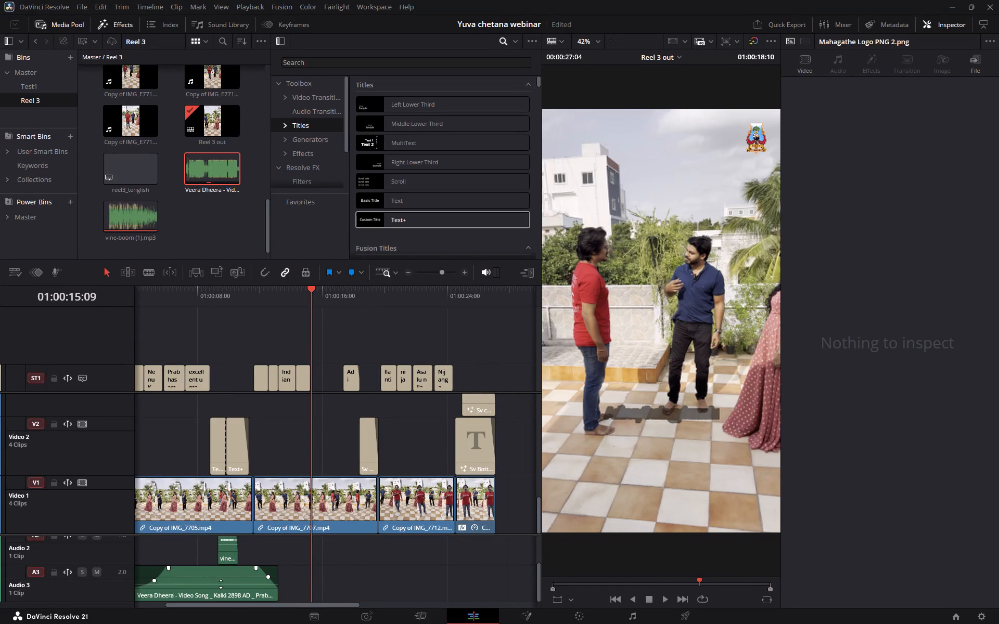
click(238, 569)
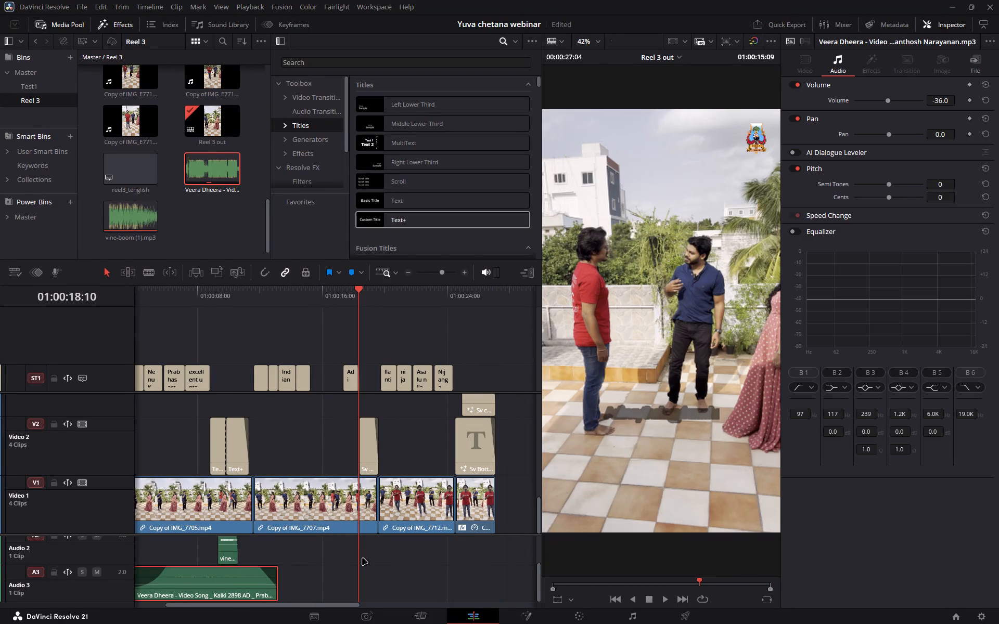
key(ctrl+minus)
key(ctrl+minus)
key(ctrl+minus)
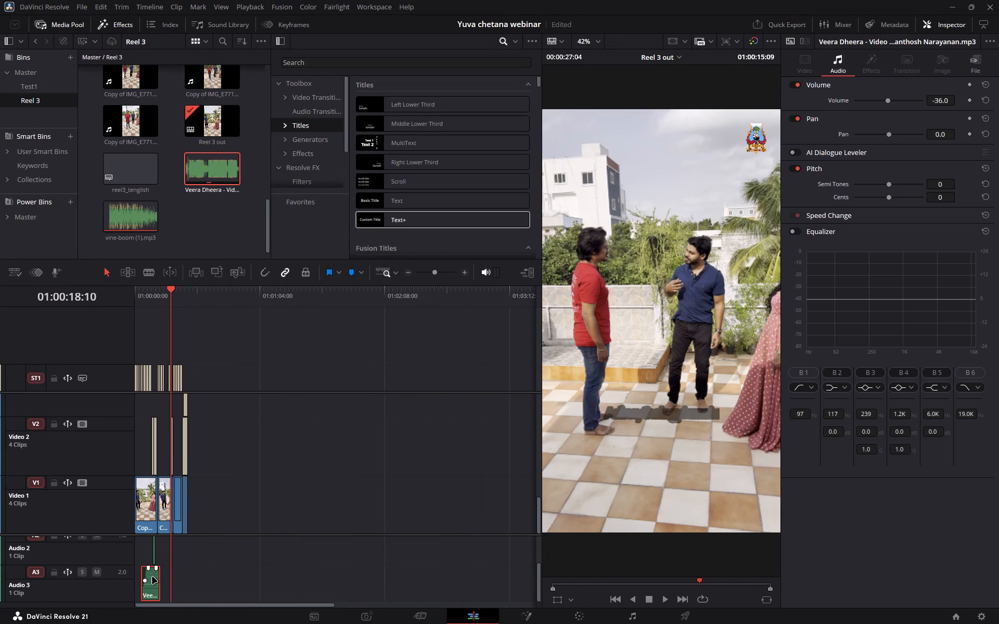
alt+drag(152, 577, 288, 558)
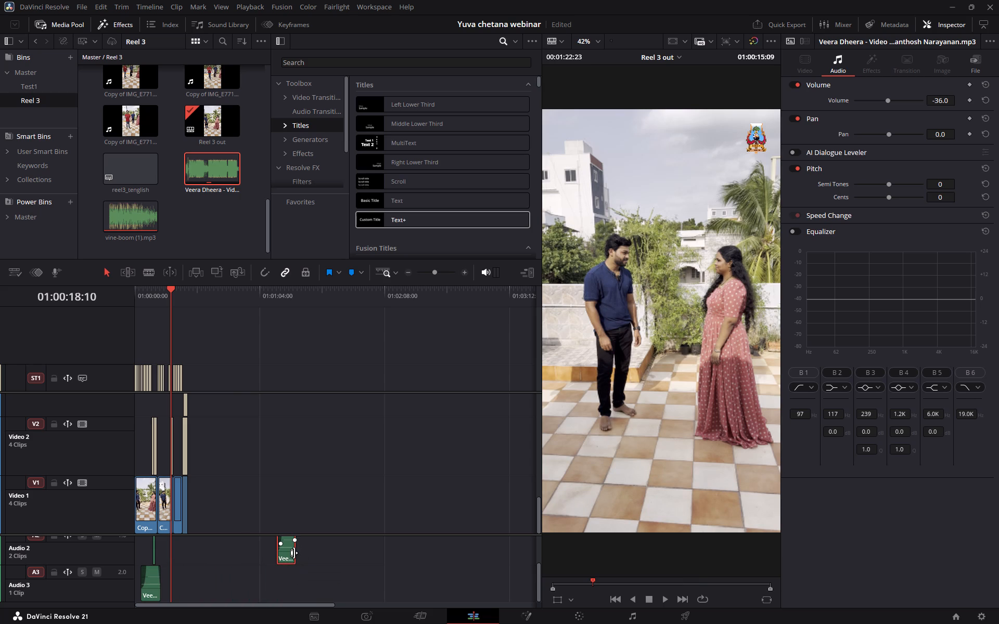
Extend the copied song clip's end to about 01:02:31.
drag(294, 553, 459, 543)
Set the copied song clip's volume to 0.
click(405, 555)
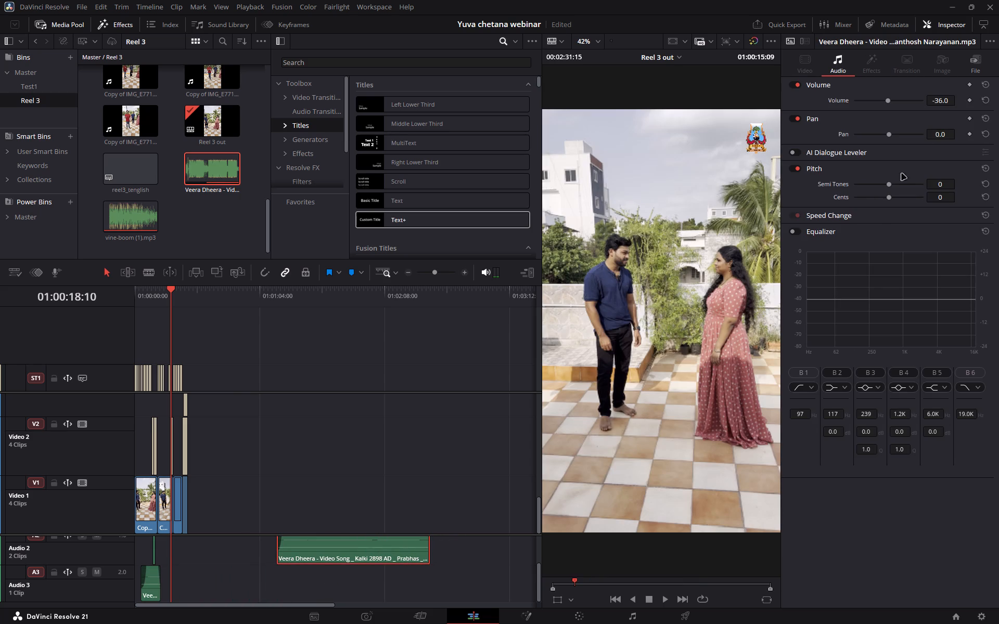
double_click(937, 95)
key(0)
key(Return)
Play the copied song from about 01:01:16 to listen for a further section of background music.
click(391, 391)
key(space)
click(284, 299)
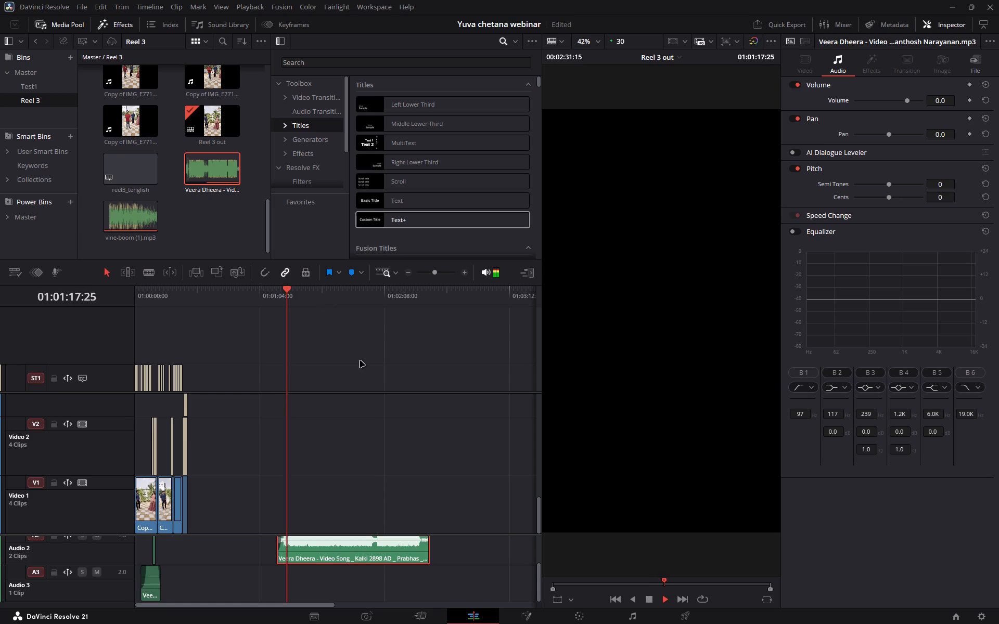
key(ctrl+equal)
key(ctrl+equal)
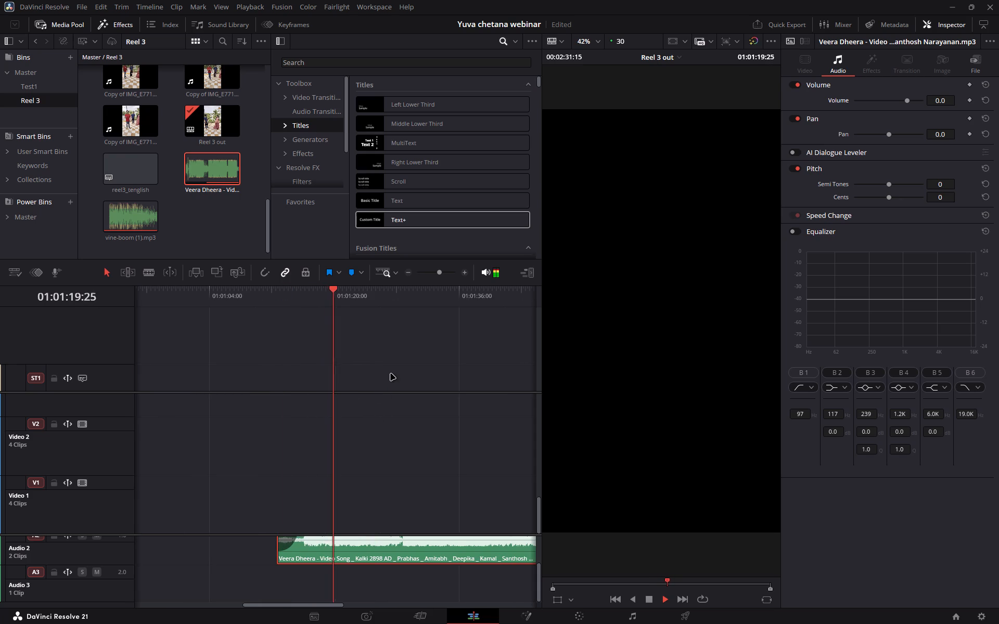
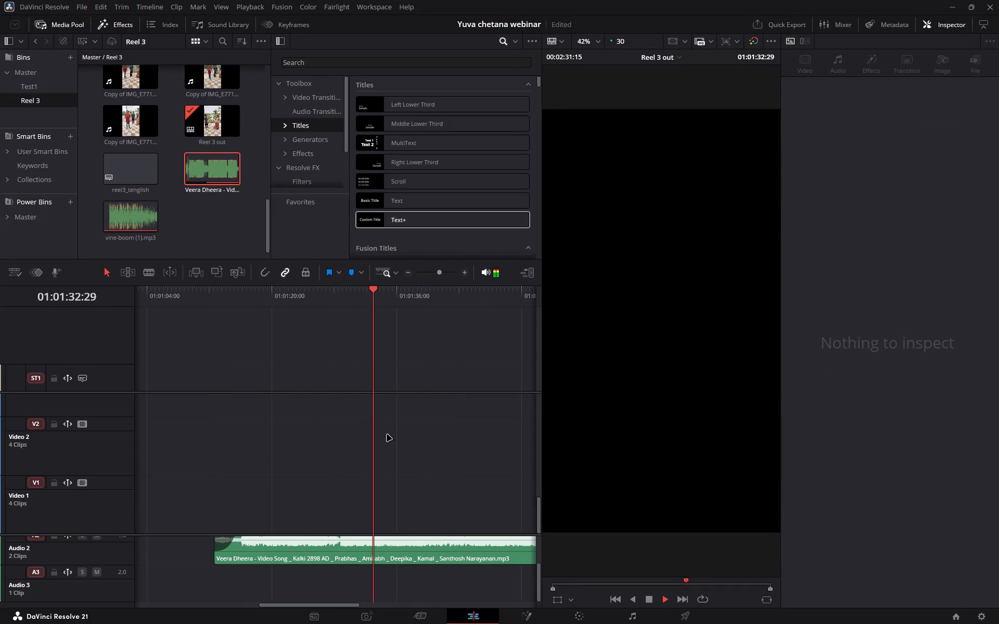
Listen to the copied Veera Dheera song from about 01:01:40 to 01:02:09 for another background music section, enlarging the audio track area.
click(434, 290)
ctrl+scroll(394, 457, down, 2)
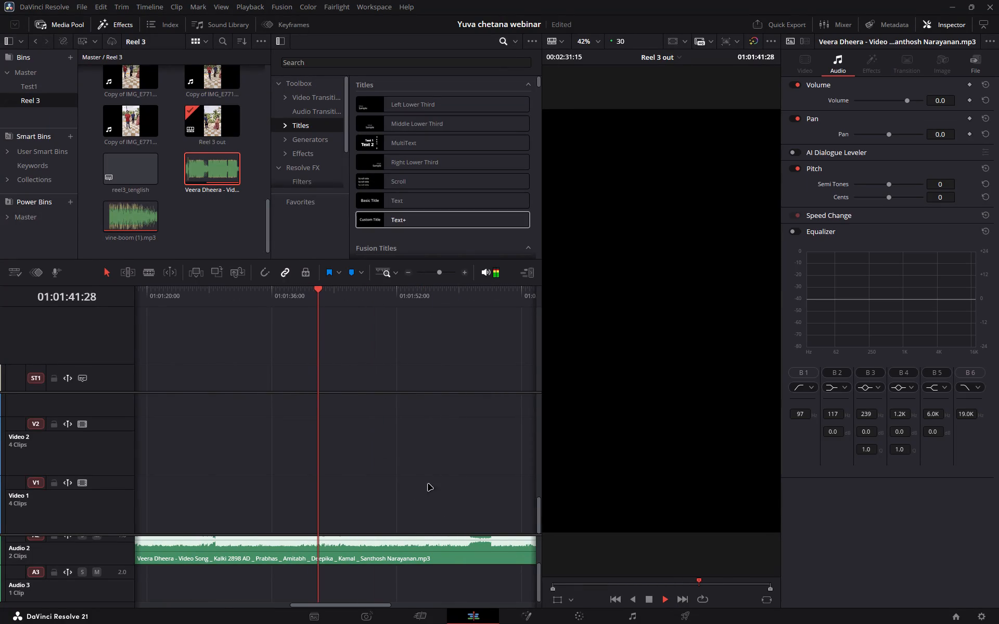
click(381, 552)
scroll(381, 551, up, 1)
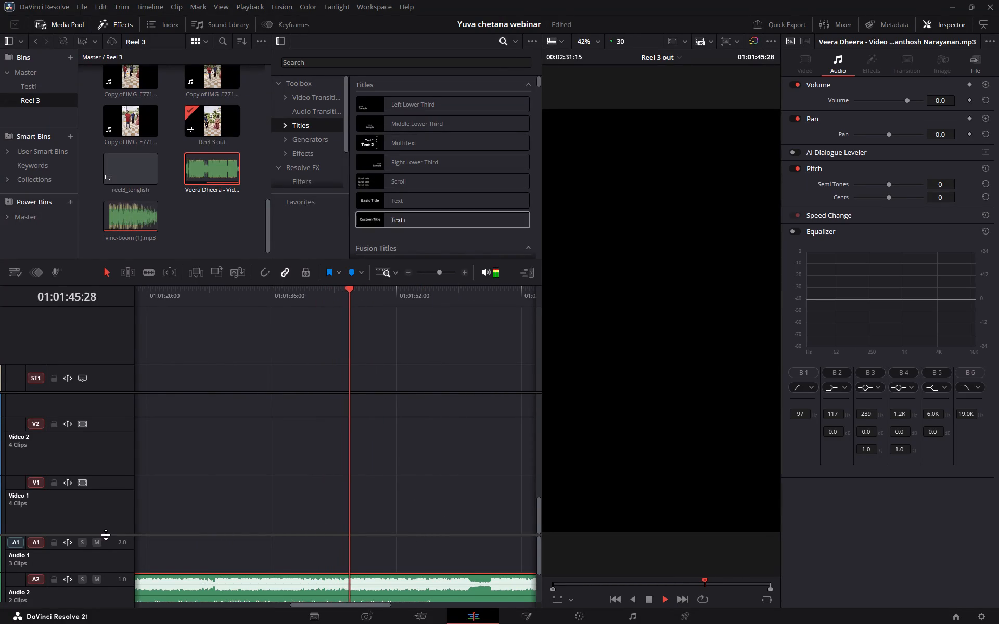
drag(106, 535, 105, 490)
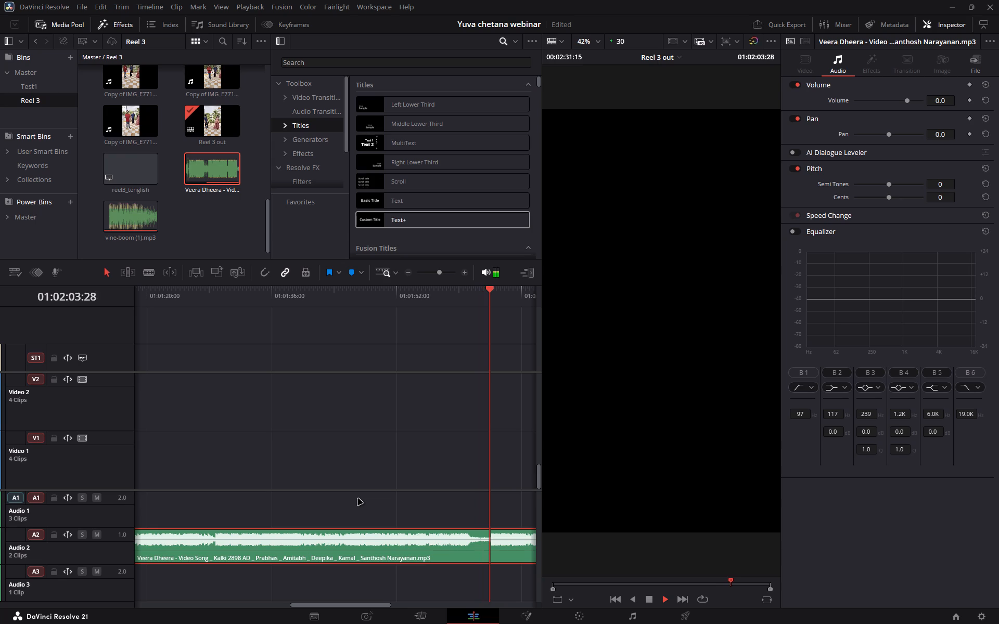
click(347, 497)
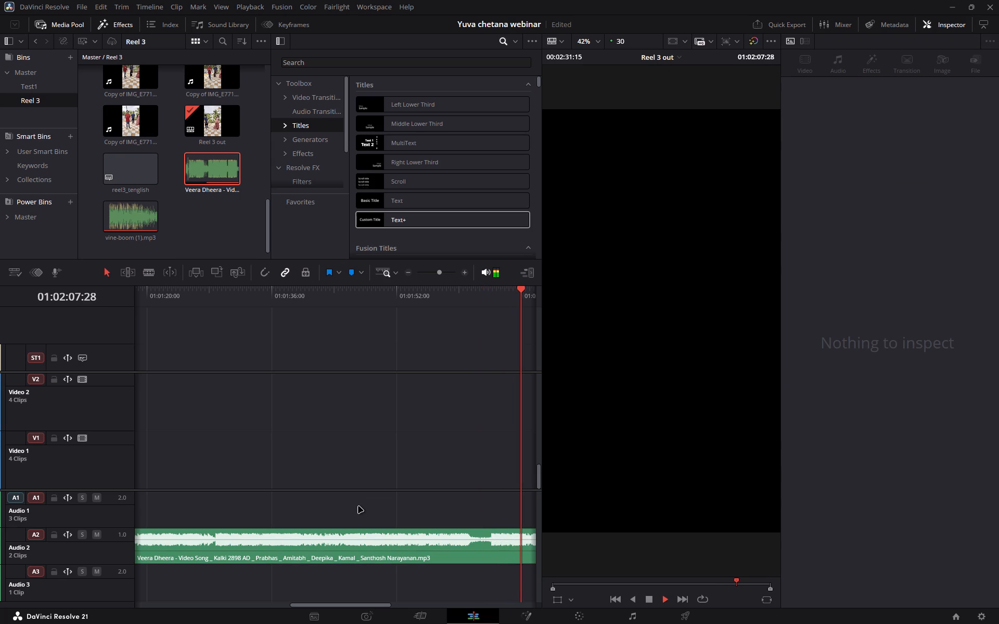
key(space)
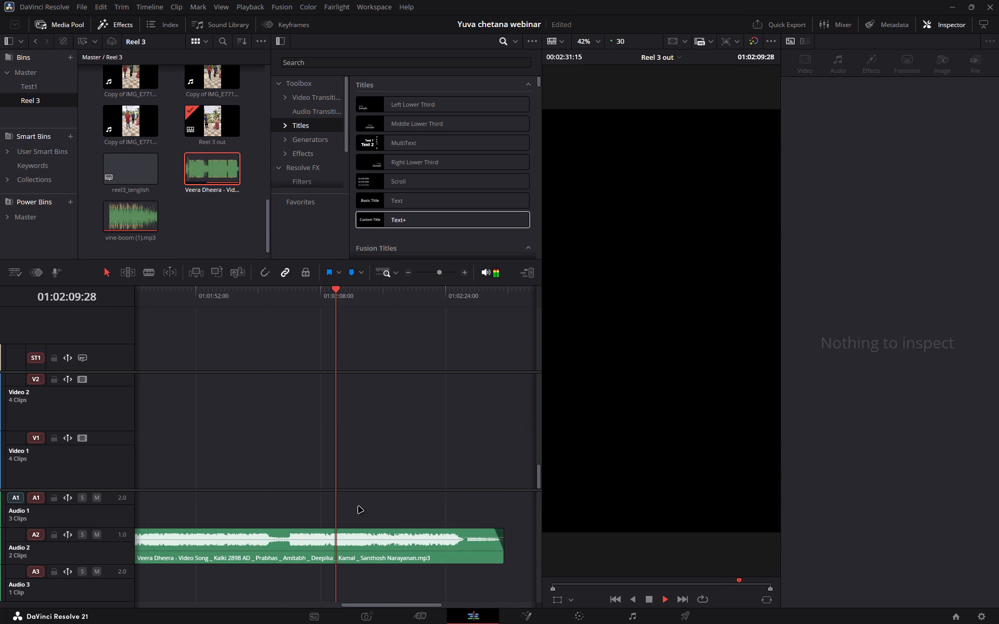
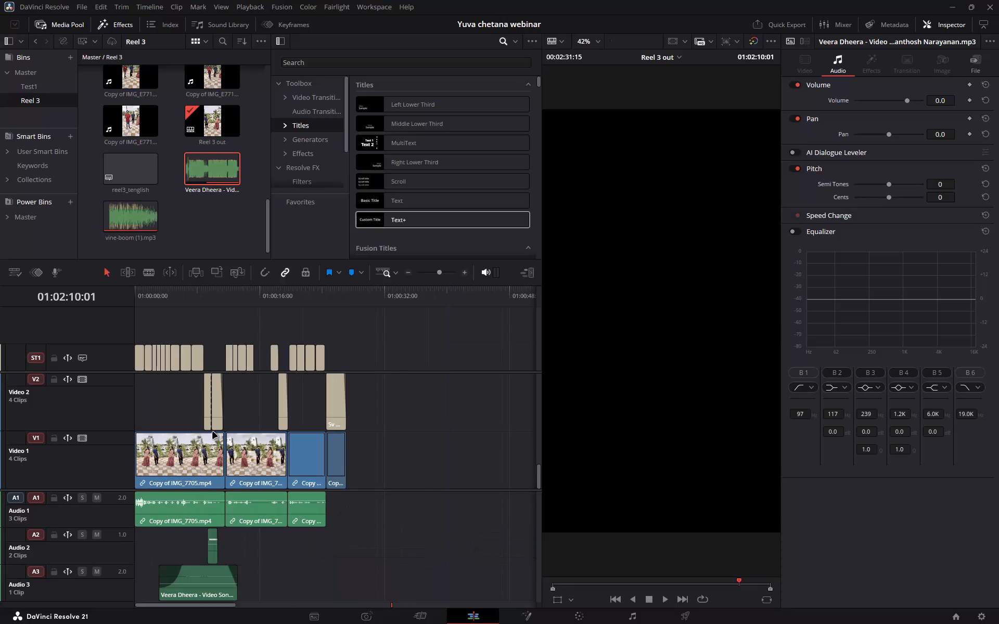
Return to the start of the edit and place the playhead at about 01:00:05, over the first Veera Dheera song section.
scroll(213, 432, right, 1)
click(176, 299)
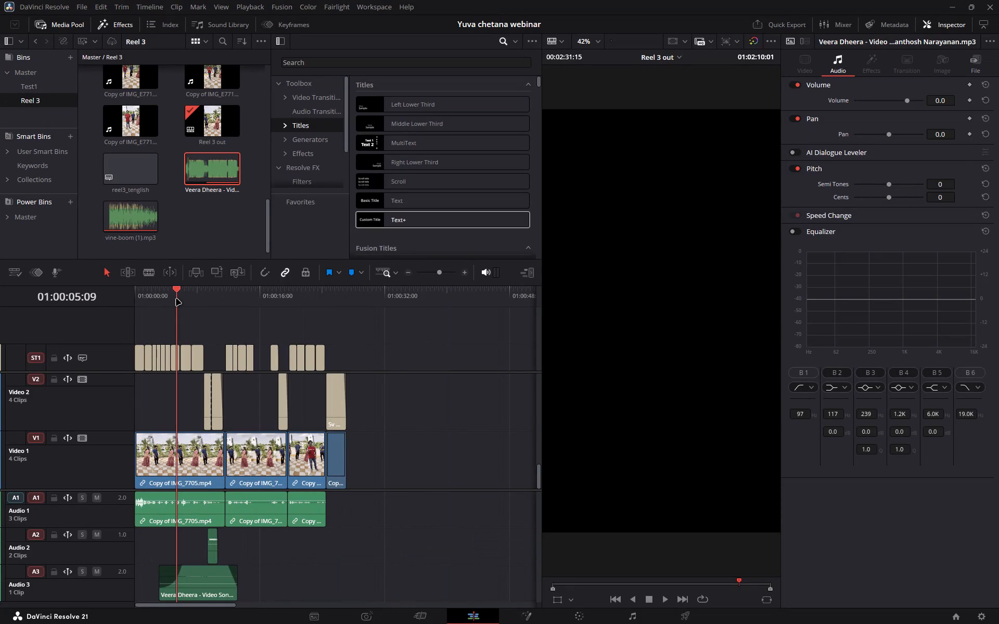
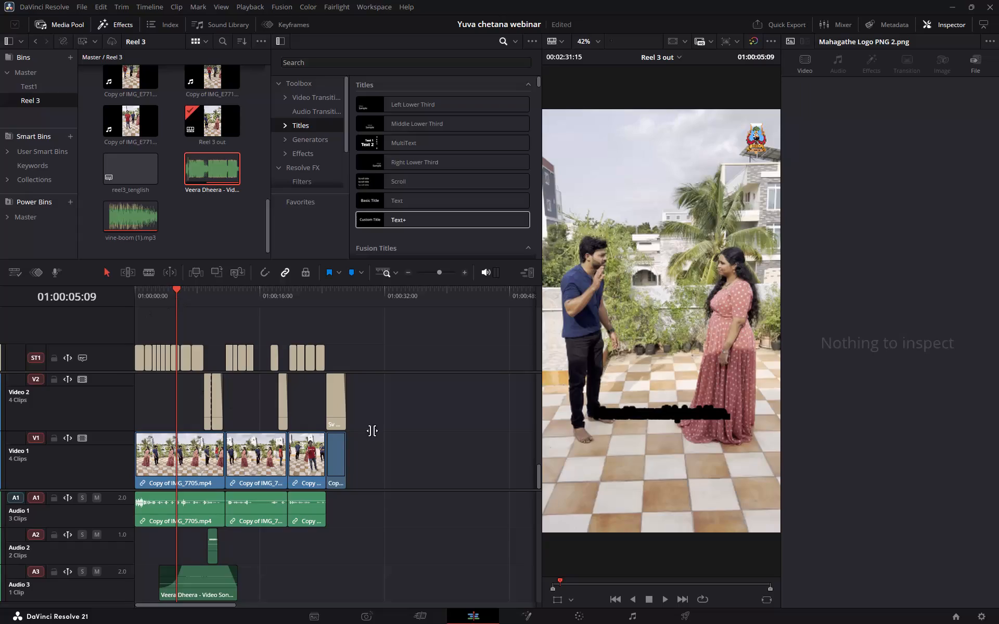
Play back the edit from about 01:00:05 to 01:00:16 to check the first song section and its fade-out.
click(470, 433)
click(434, 394)
click(662, 600)
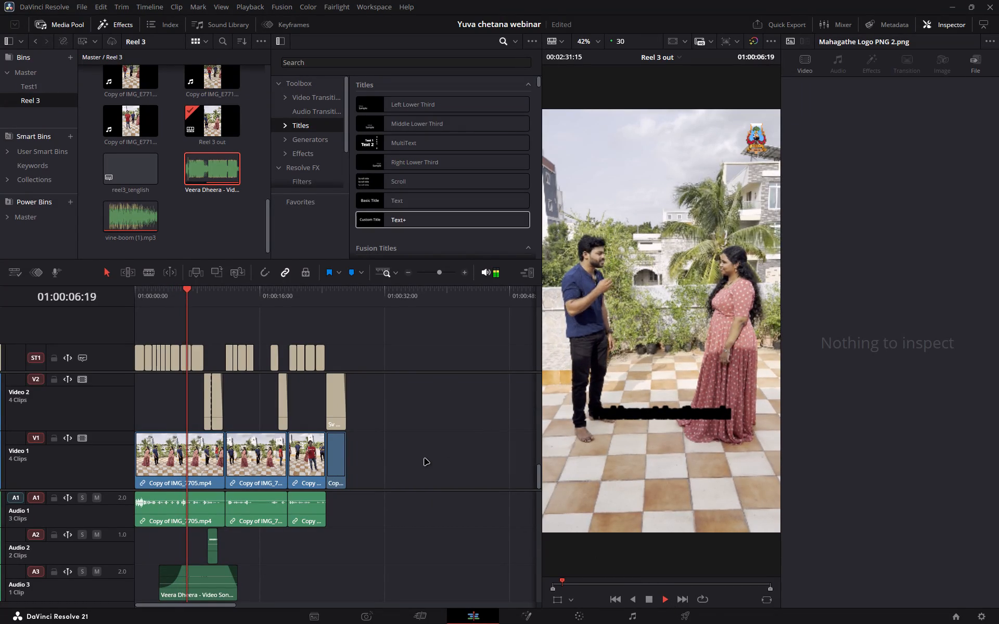
key(space)
key(space)
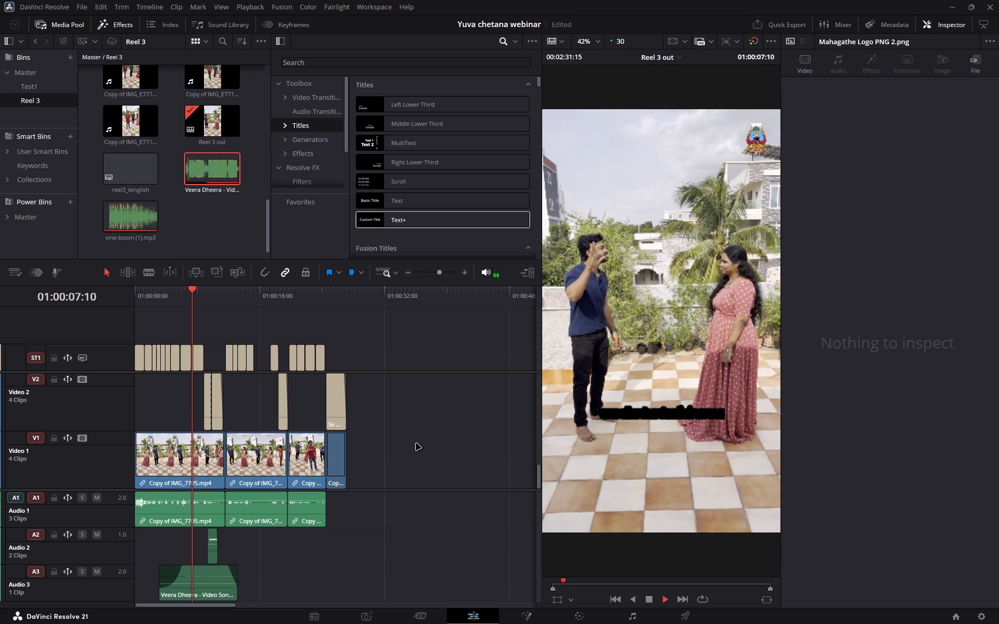
key(space)
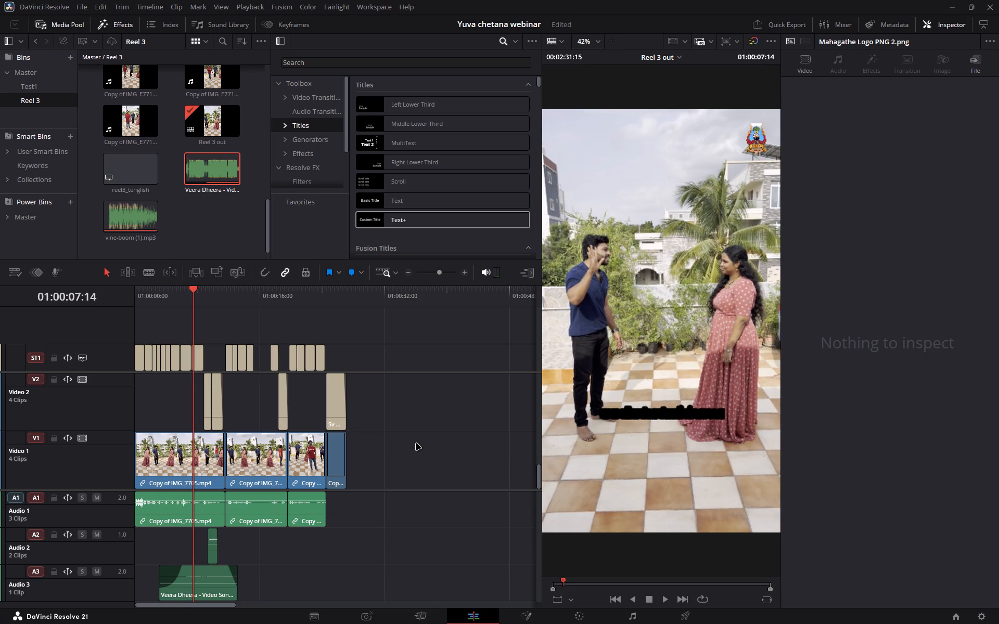
key(space)
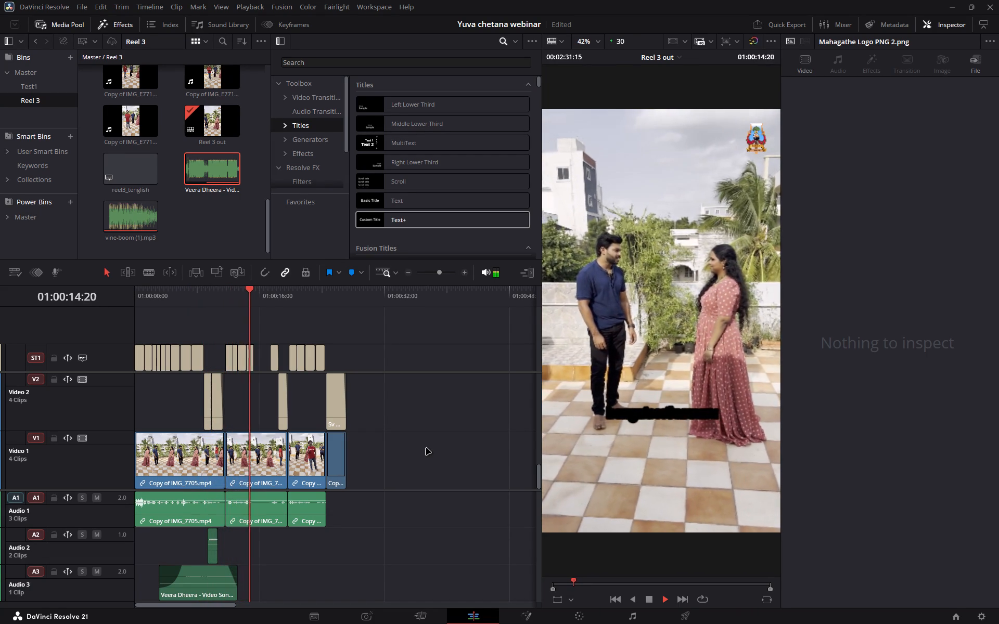
key(space)
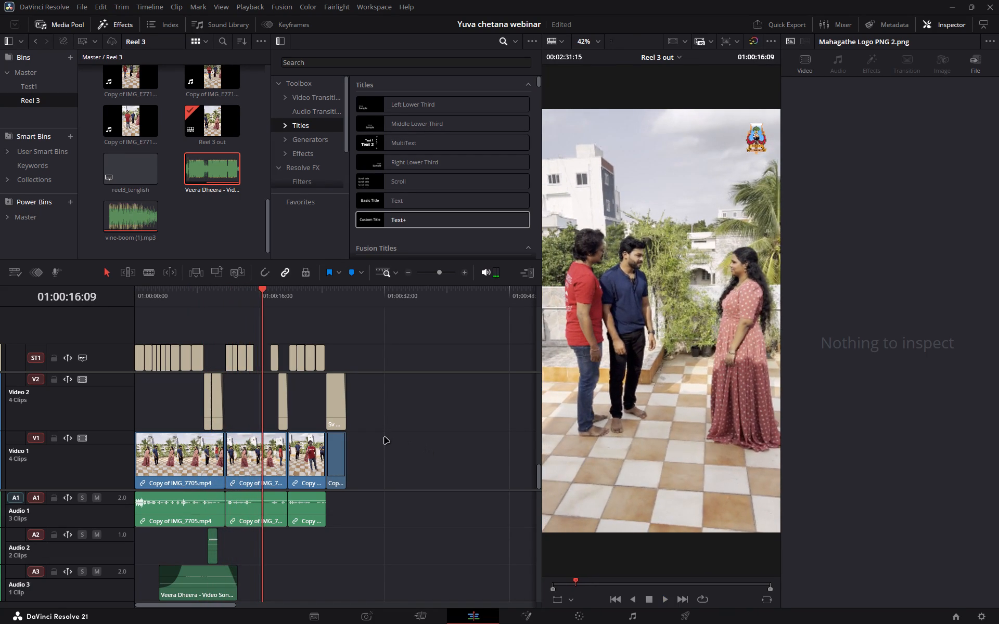
Move the spare Veera Dheera clip on Audio 2 closer to the edit and trim its start to about 01:00:53.
key(ctrl+minus)
key(ctrl+minus)
drag(356, 549, 293, 546)
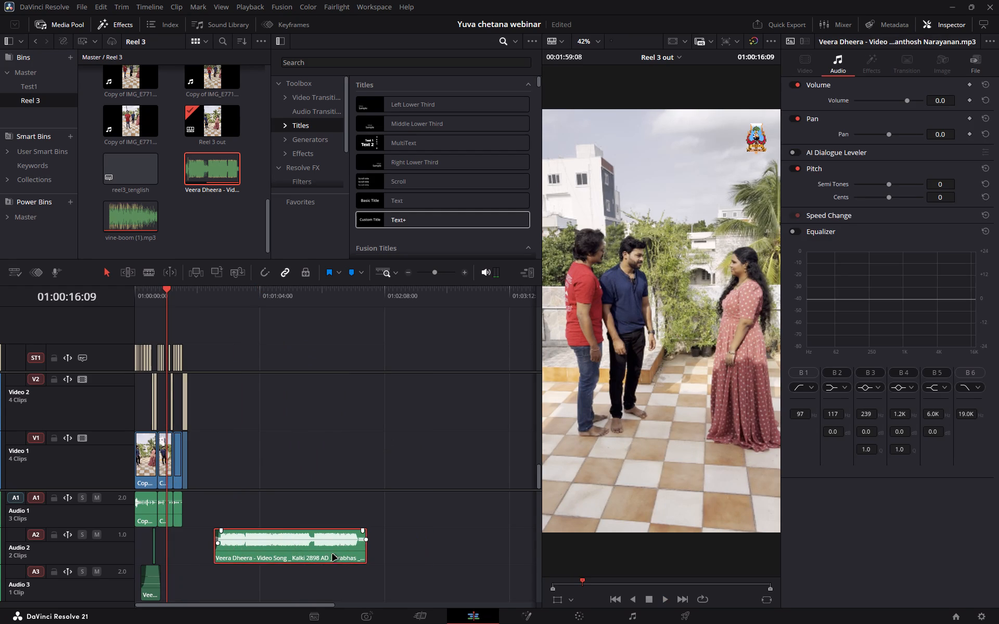
drag(297, 554, 279, 554)
click(249, 301)
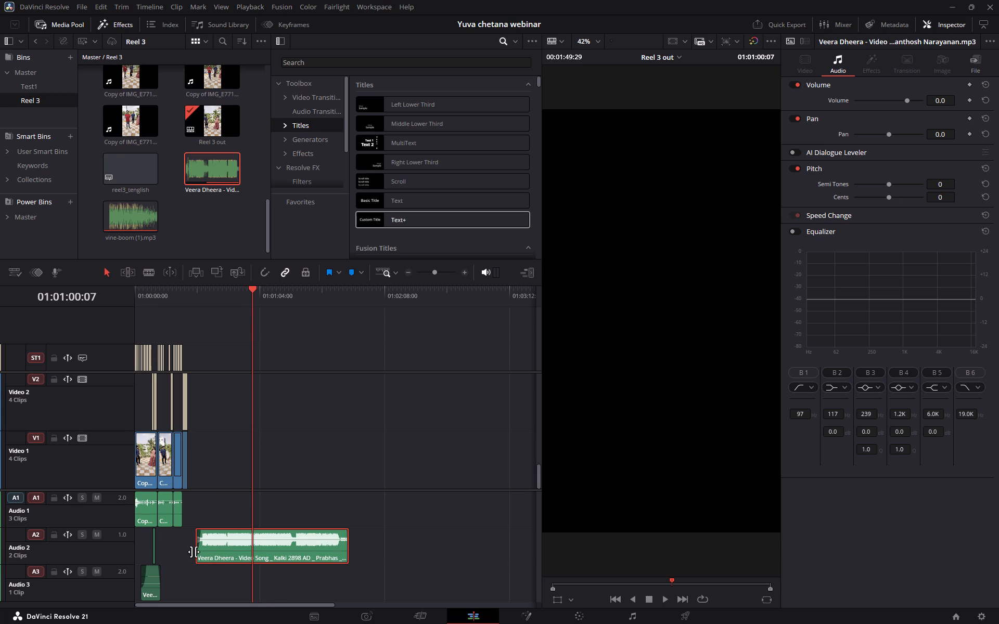
drag(196, 553, 239, 555)
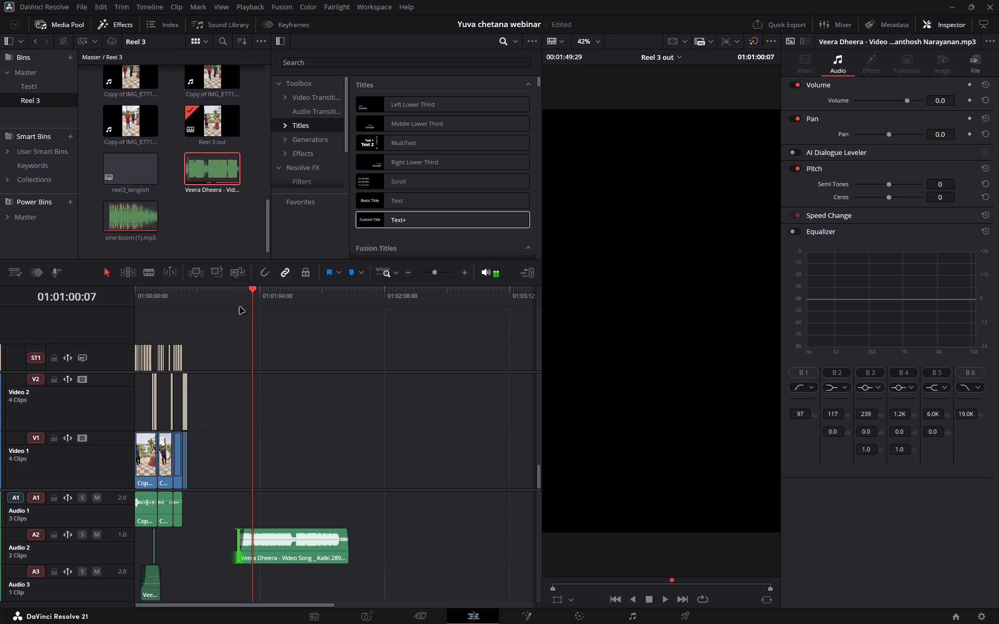
Audition the trimmed song from 01:00:53, split it at about 01:01:03 and delete the part before the cut.
click(240, 307)
click(238, 296)
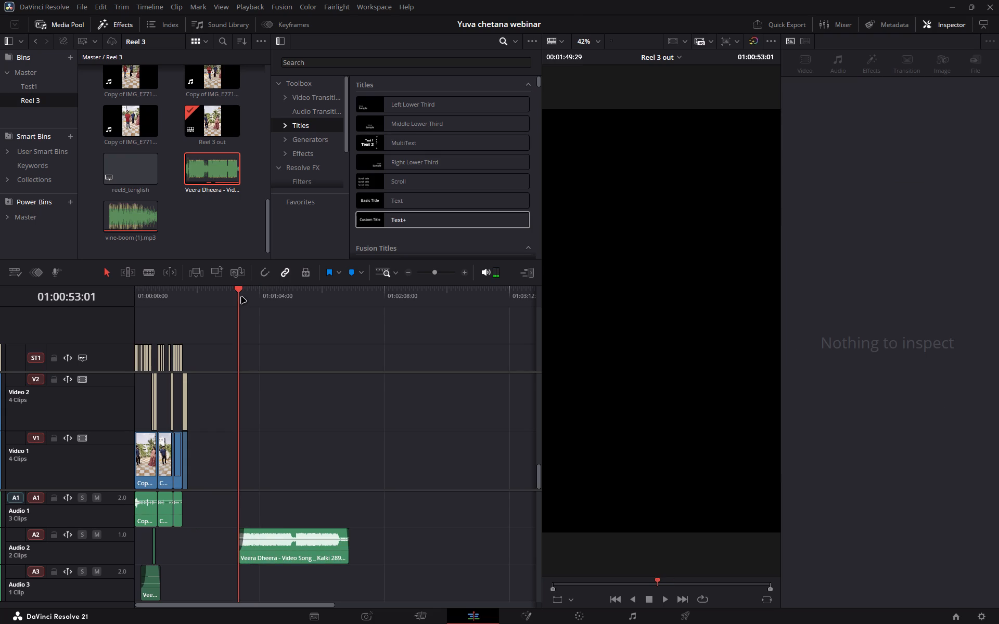
key(space)
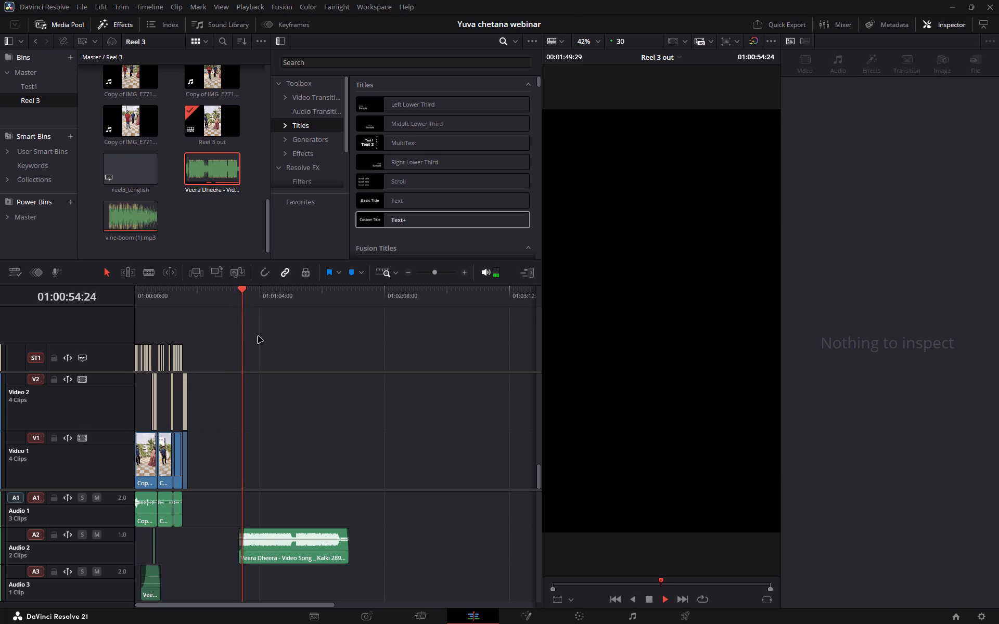
key(space)
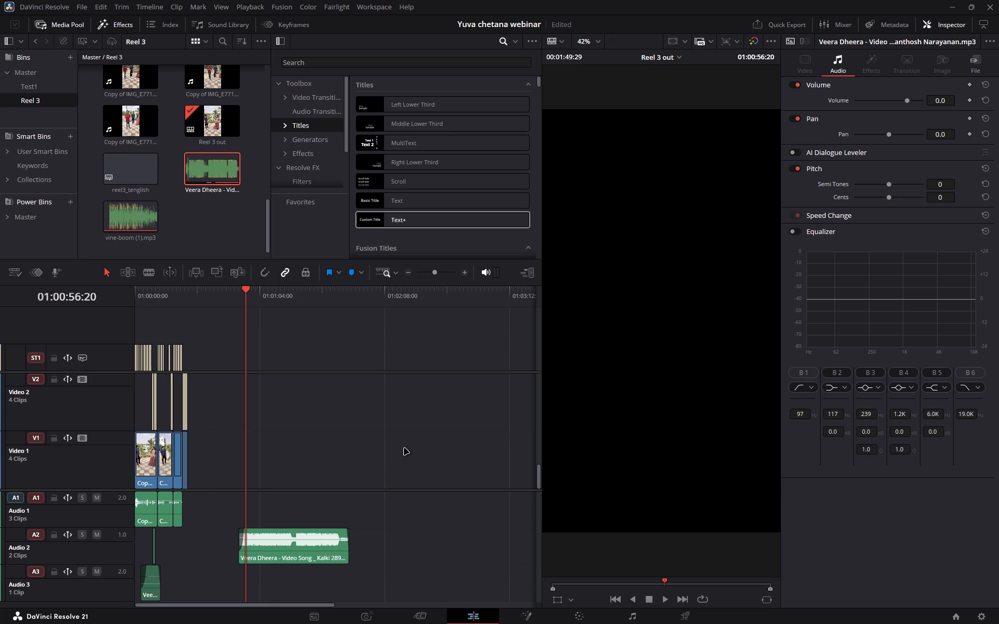
key(space)
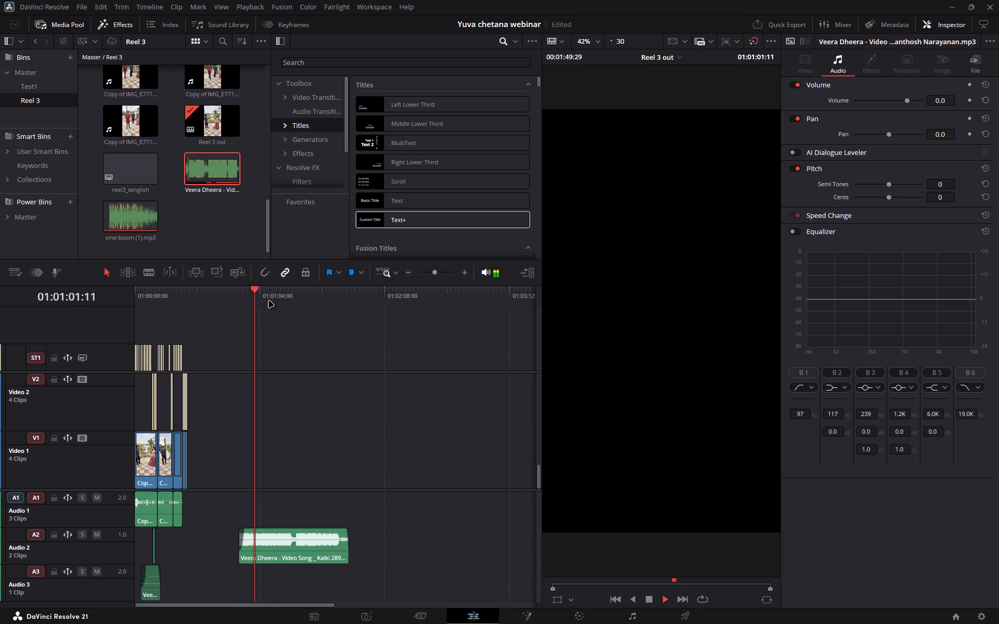
key(ctrl+b)
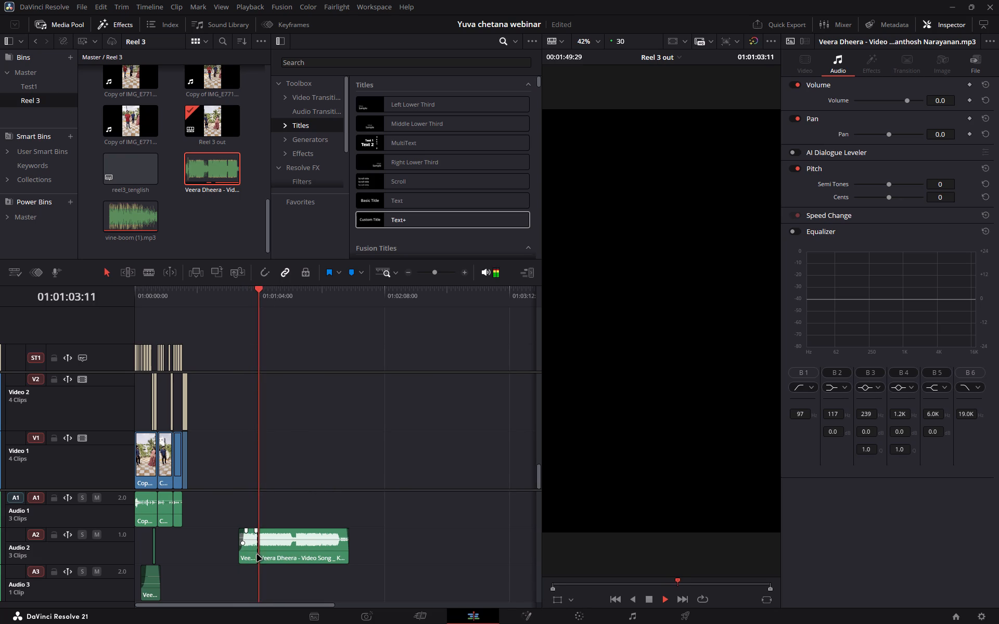
key(space)
click(250, 554)
key(BackSpace)
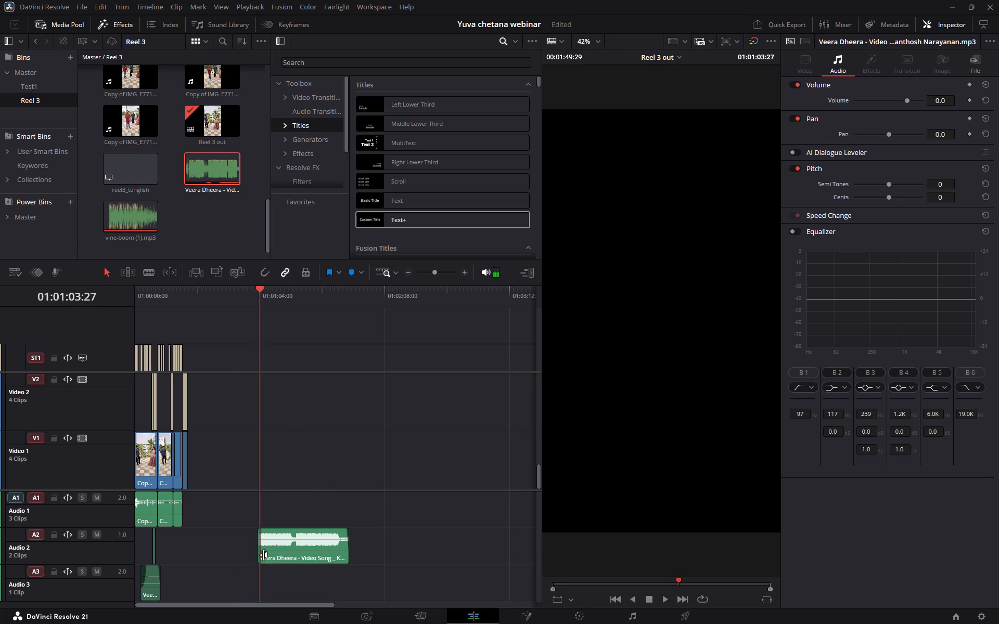
Move the remaining song section on Audio 2 under the IMG_7707 clip so it starts at about 01:00:14.
drag(285, 549, 197, 553)
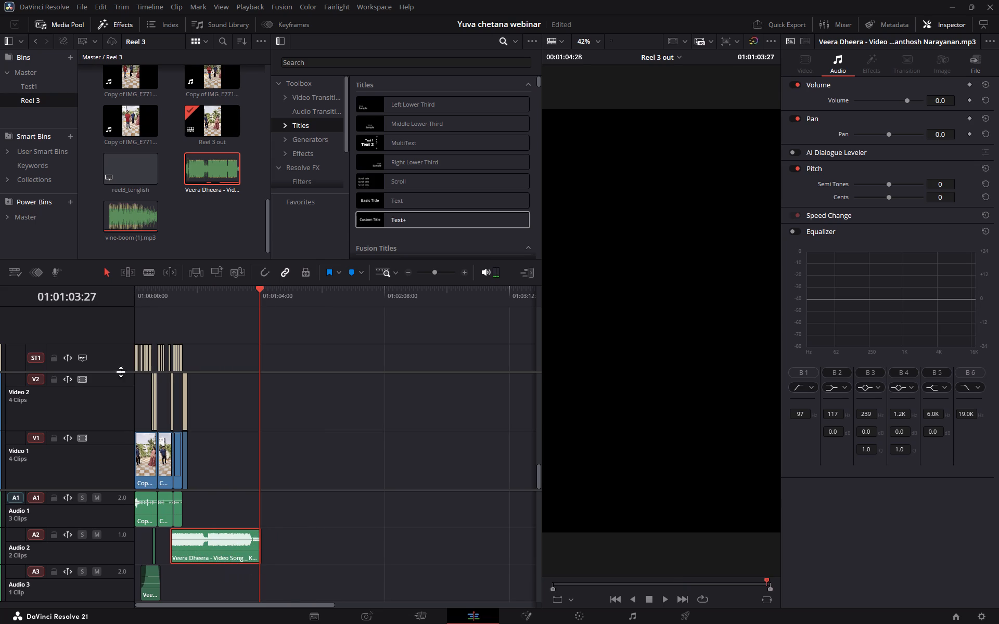
drag(178, 298, 169, 298)
key(ctrl+BackSpace)
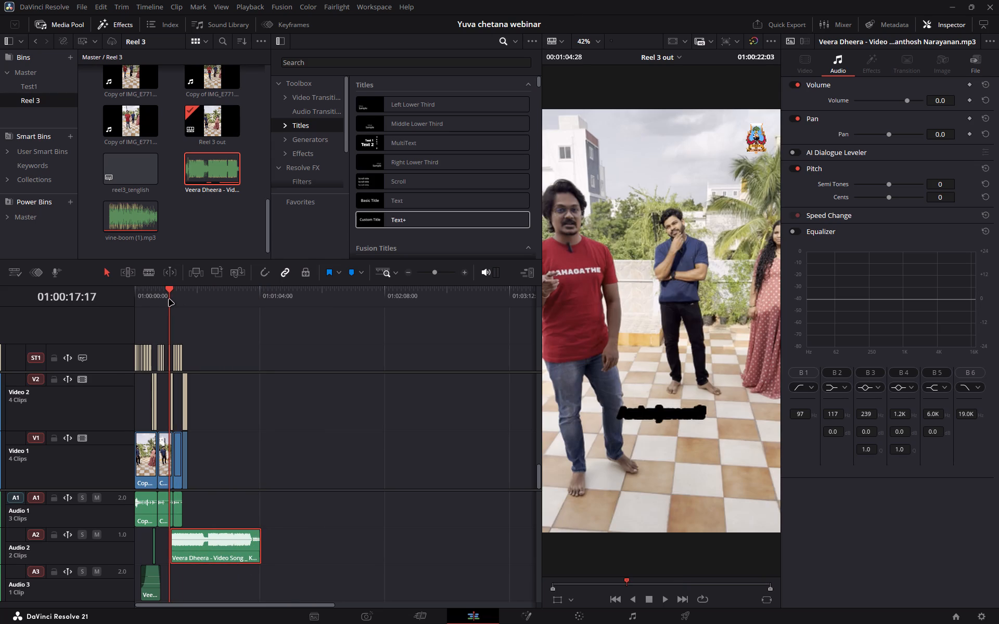
key(ctrl+equal)
key(ctrl+equal)
key(ctrl+equal)
drag(387, 551, 284, 555)
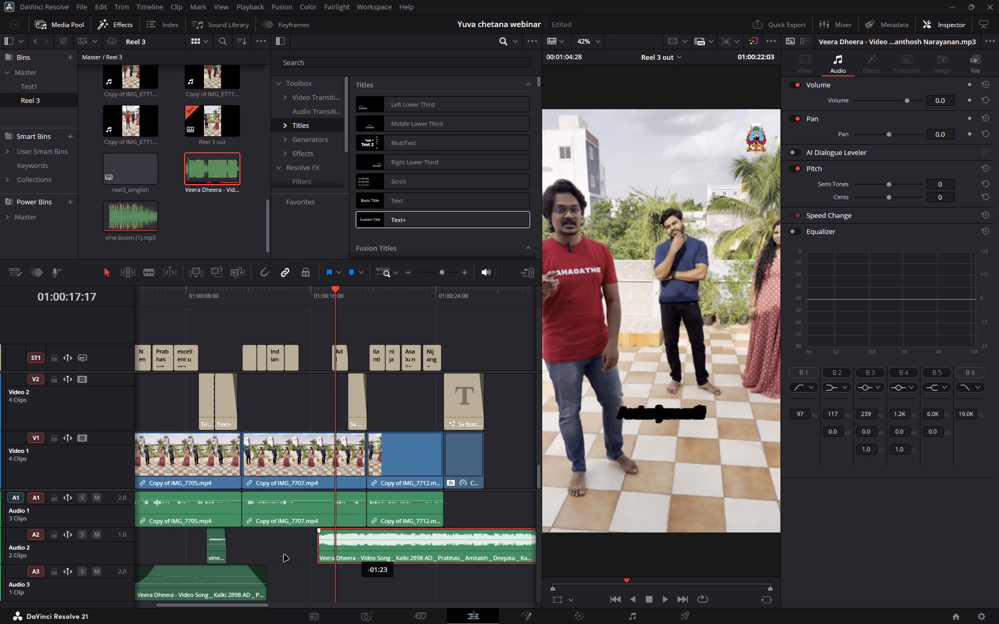
drag(284, 555, 315, 549)
Paste the first song section's attributes, including the -36.0 volume and fades, onto the new Audio 2 section.
click(236, 582)
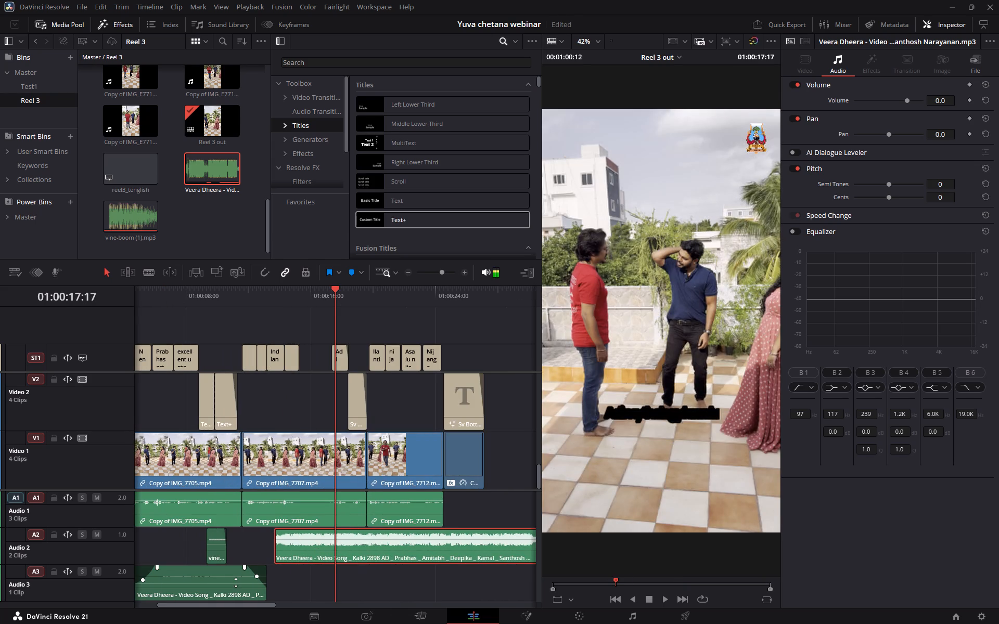
click(232, 590)
key(ctrl+c)
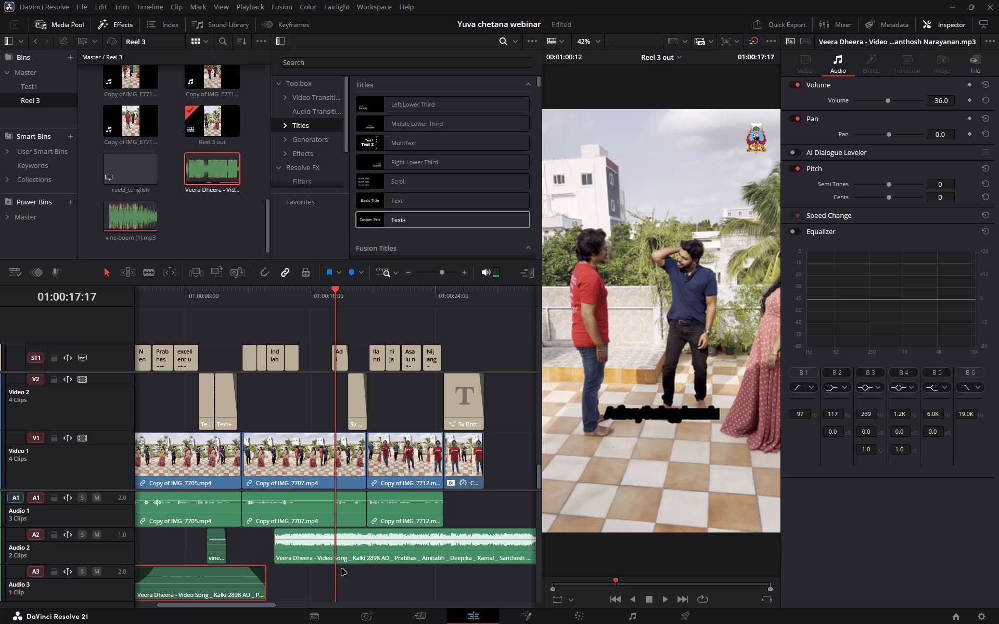
click(338, 560)
key(alt+v)
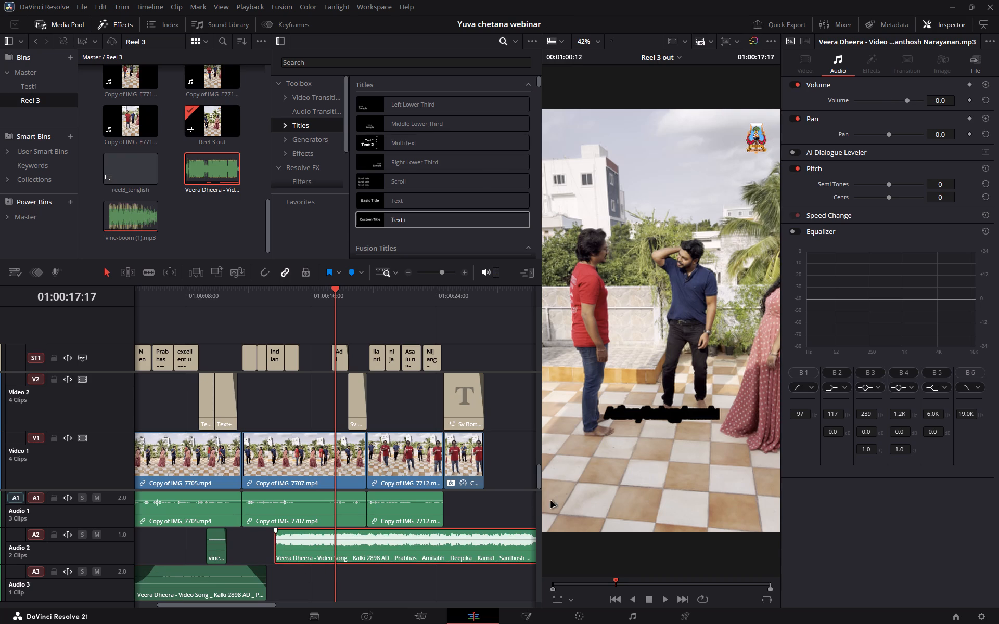
click(591, 498)
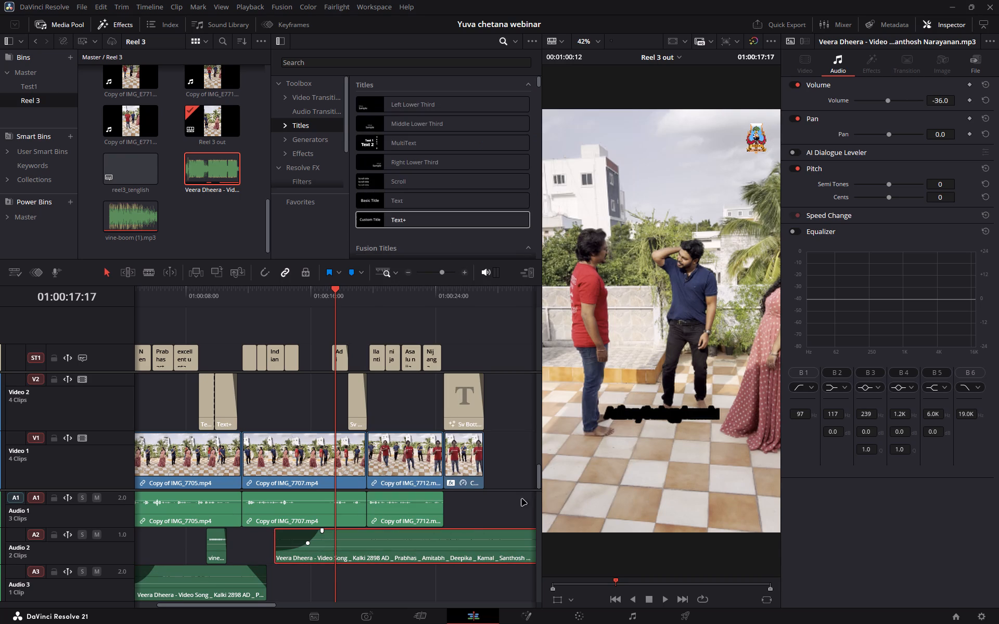
click(479, 511)
Audition the mix from about 01:00:14 and shift the Audio 2 song section to start at about 01:00:18.
click(281, 302)
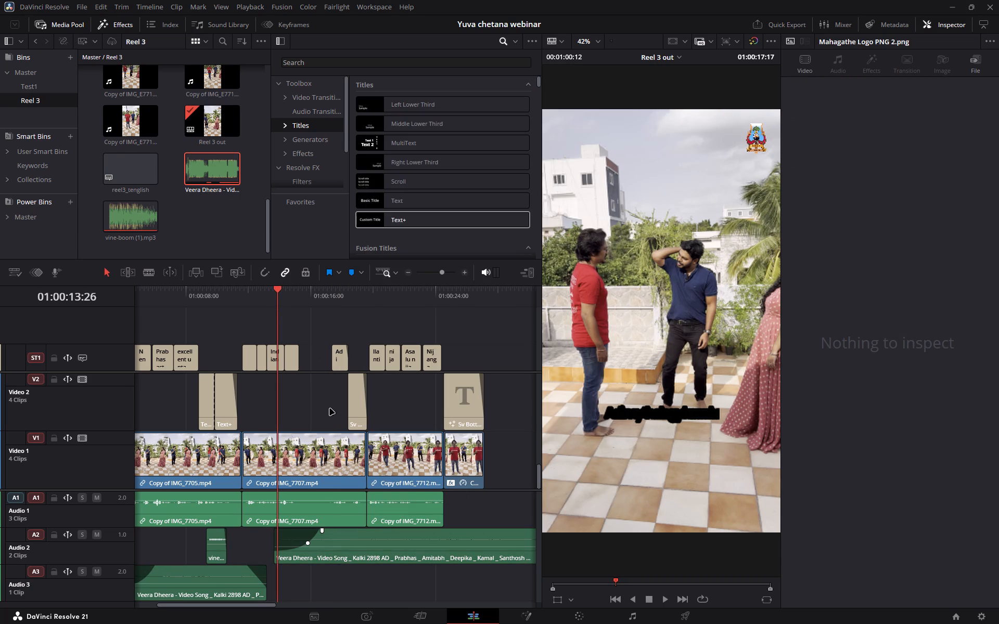
key(space)
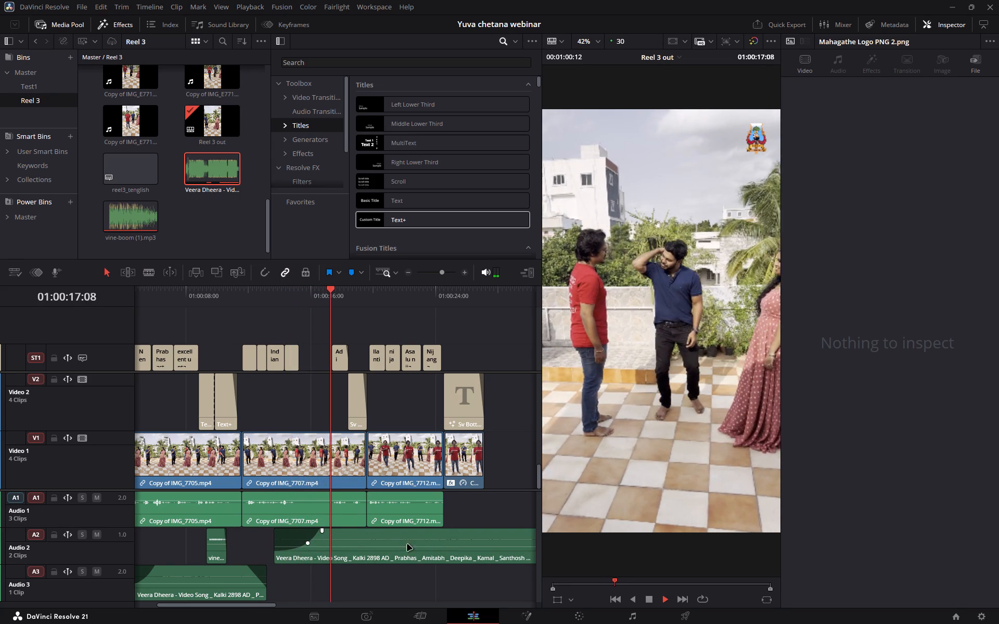
key(space)
drag(354, 561, 390, 556)
drag(390, 556, 423, 554)
key(space)
click(465, 501)
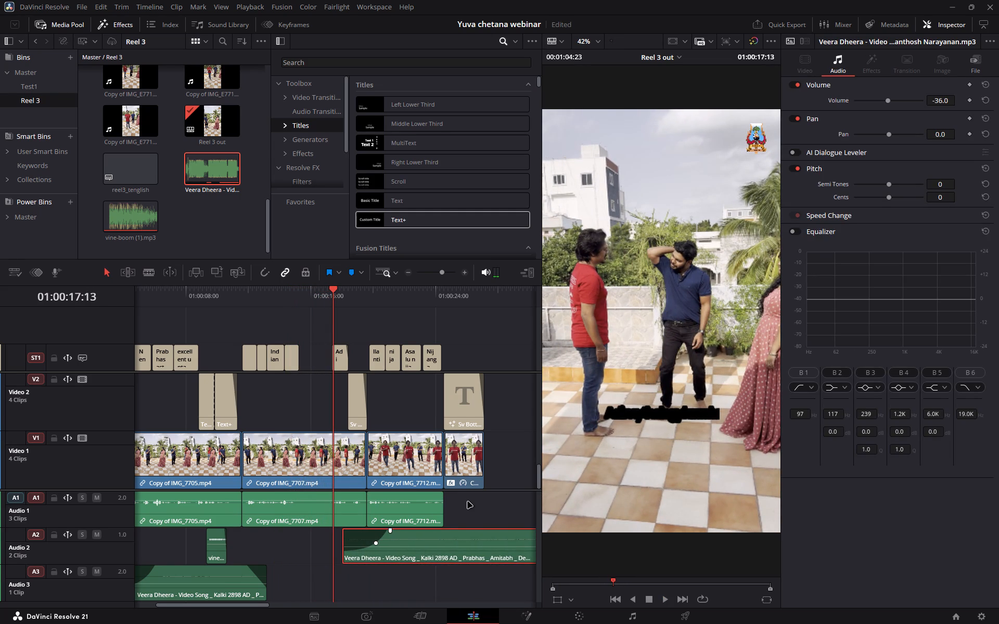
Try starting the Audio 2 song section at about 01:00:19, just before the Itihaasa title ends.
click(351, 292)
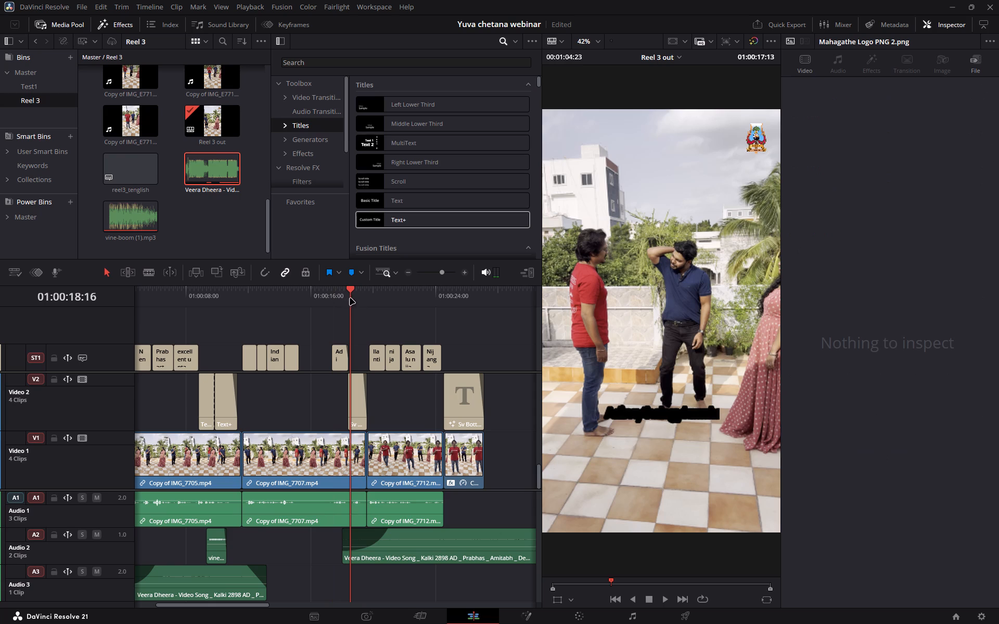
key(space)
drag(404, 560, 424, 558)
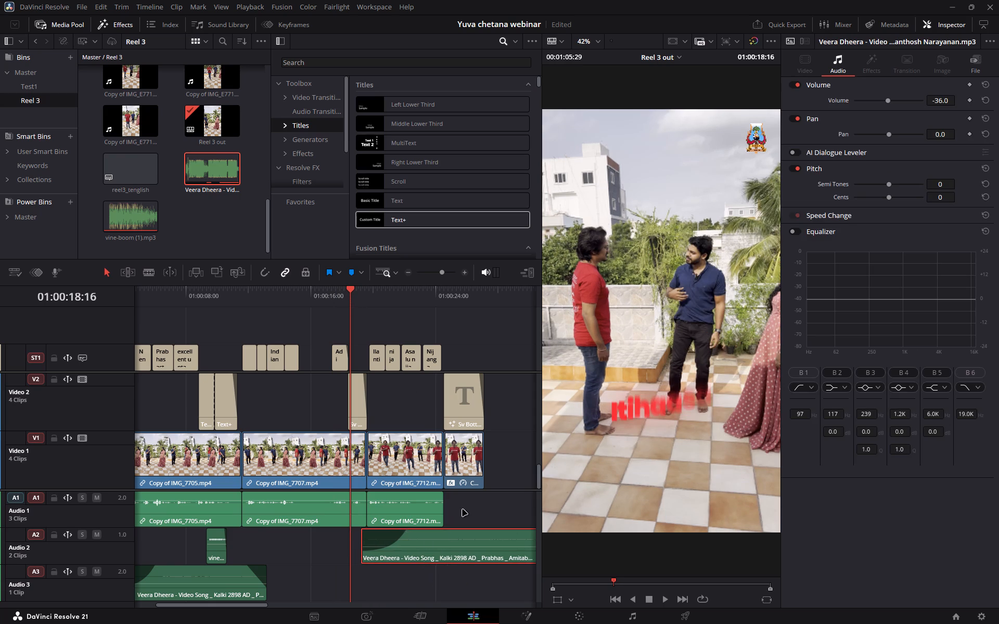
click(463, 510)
Move the Audio 2 song section back to start at about 01:00:18 and play through to the end.
click(357, 306)
key(space)
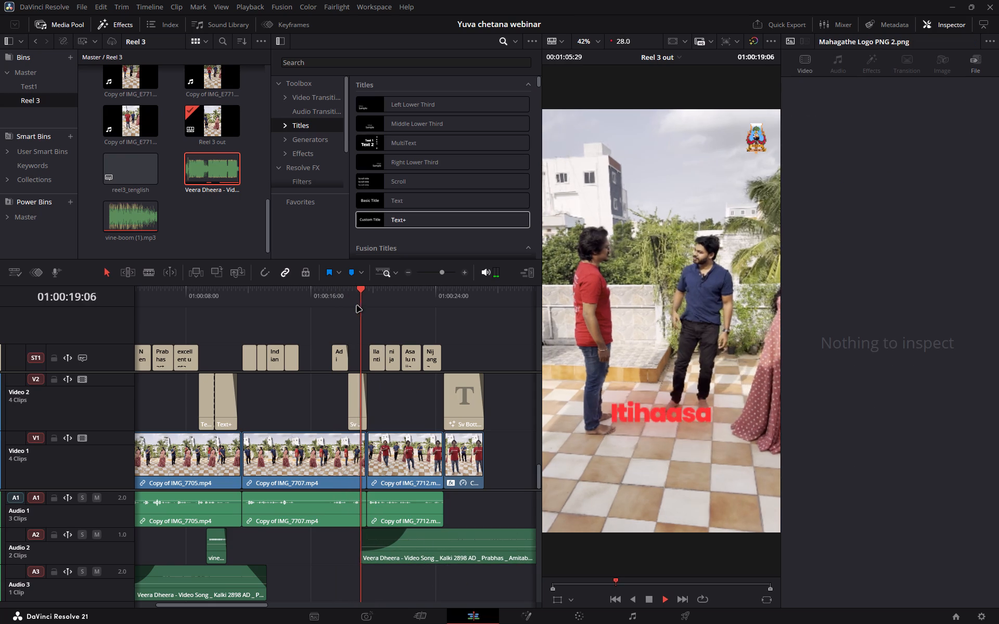
drag(443, 551, 437, 551)
drag(439, 557, 428, 560)
click(485, 513)
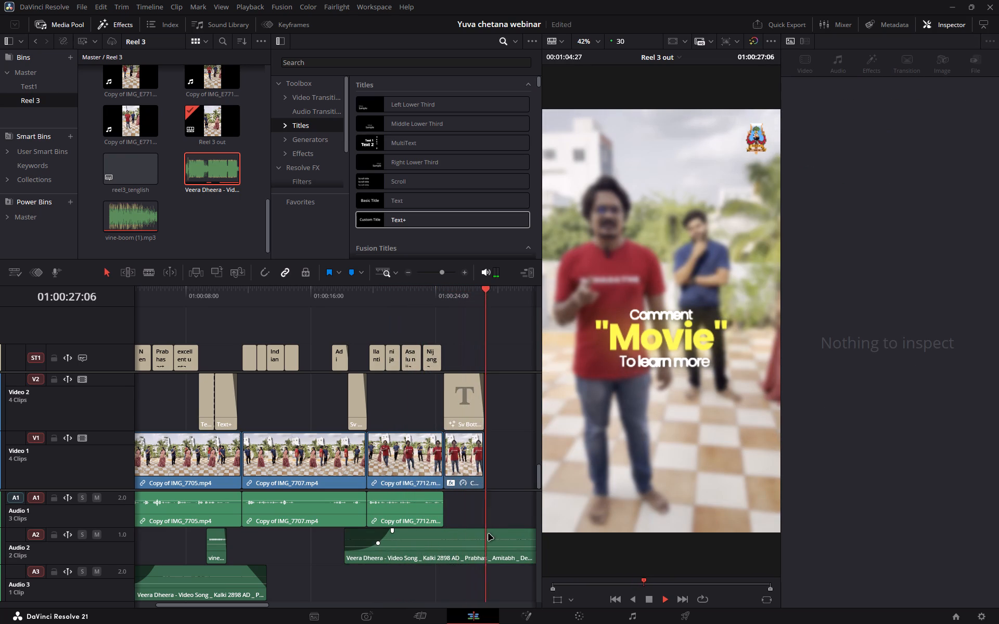
key(space)
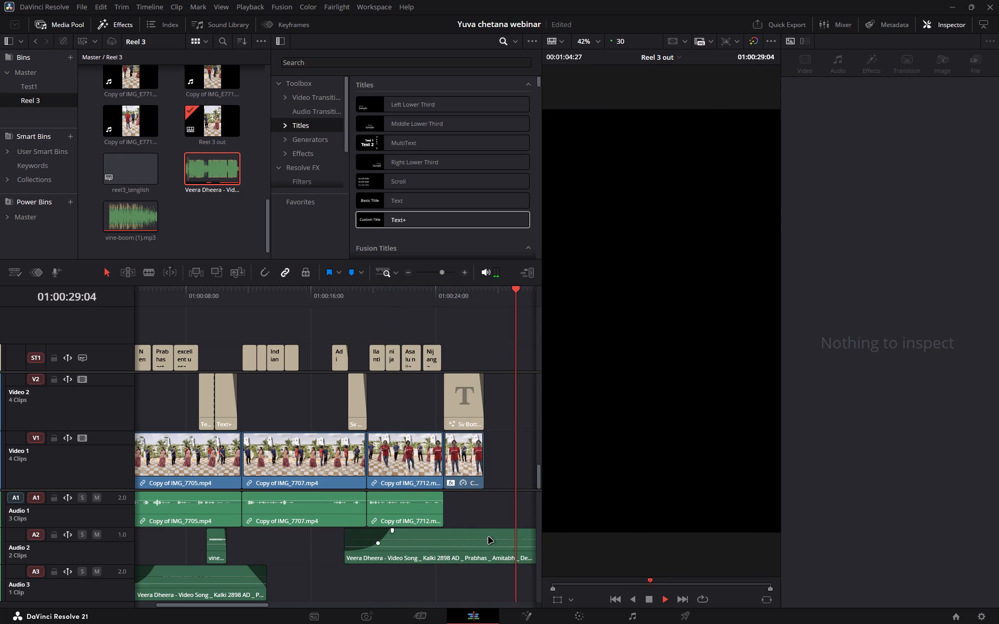
Play back the ending from about 01:00:19 to check the song under the last dialogue and the Movie call-out.
click(387, 293)
click(366, 301)
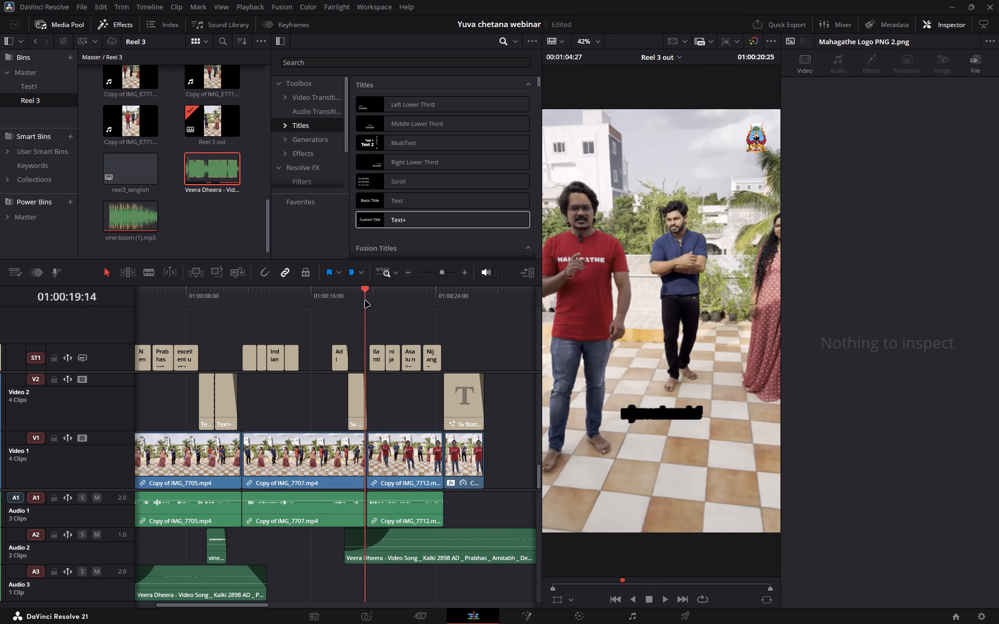
key(space)
key(space)
click(479, 511)
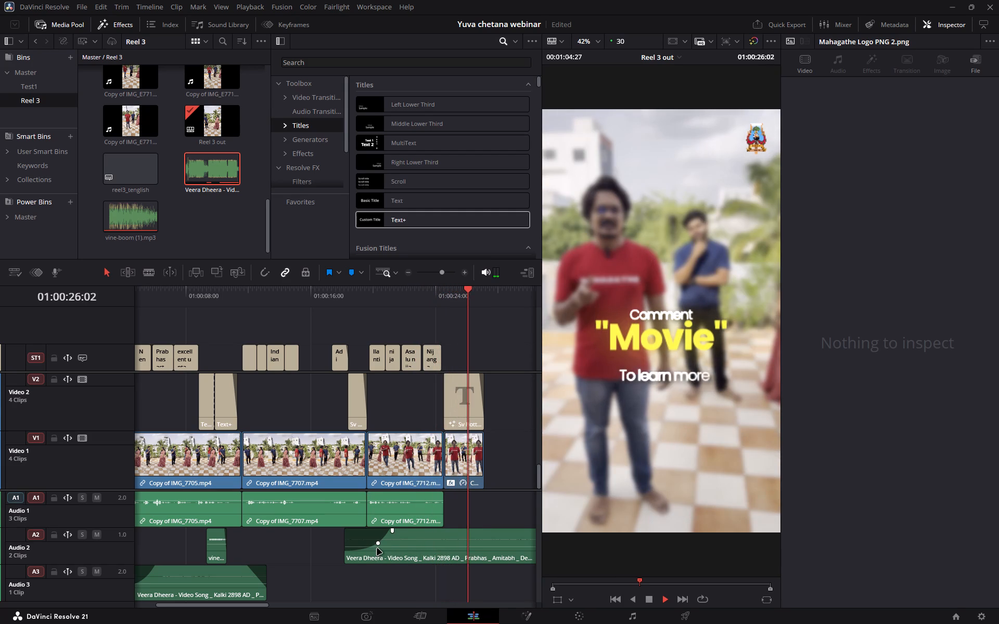
key(space)
key(ctrl+equal)
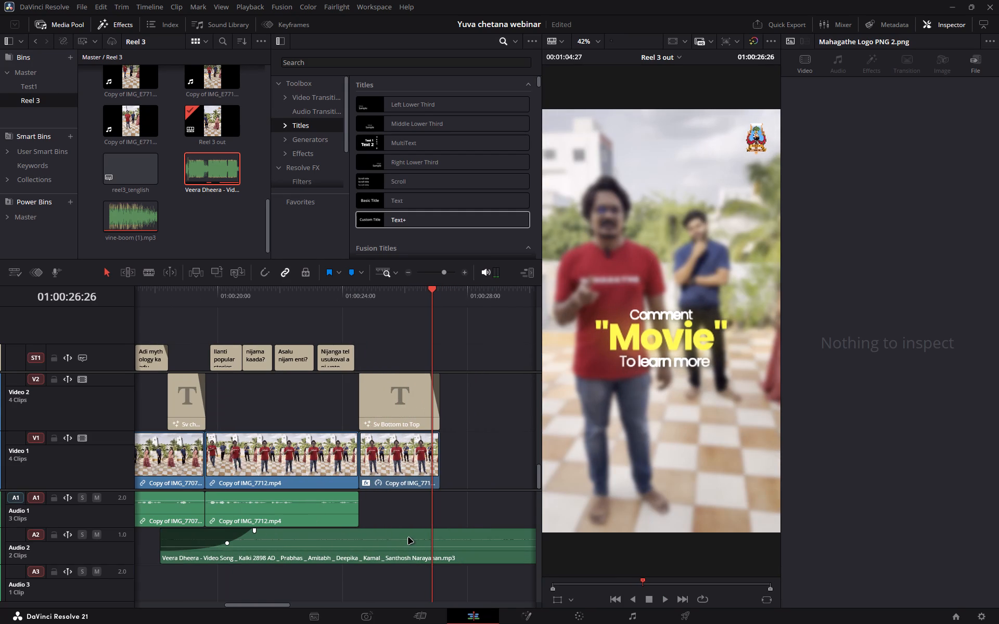
ctrl+scroll(355, 543, up, 1)
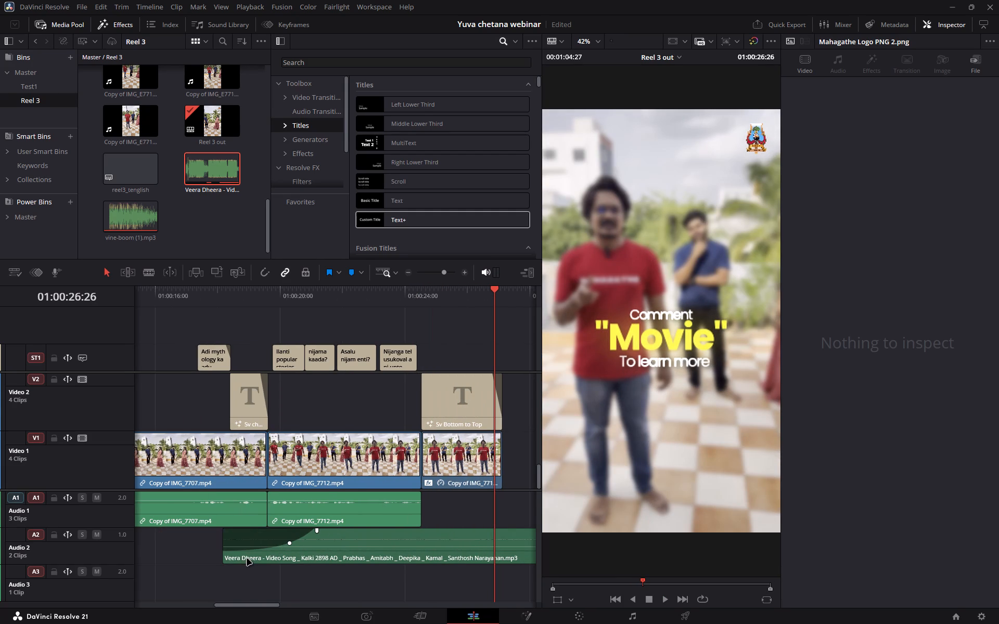
Shift the Audio 2 song section later, extend its start back to about 01:00:19:15, and play it under the dialogue.
ctrl+drag(304, 556, 363, 557)
drag(360, 557, 385, 557)
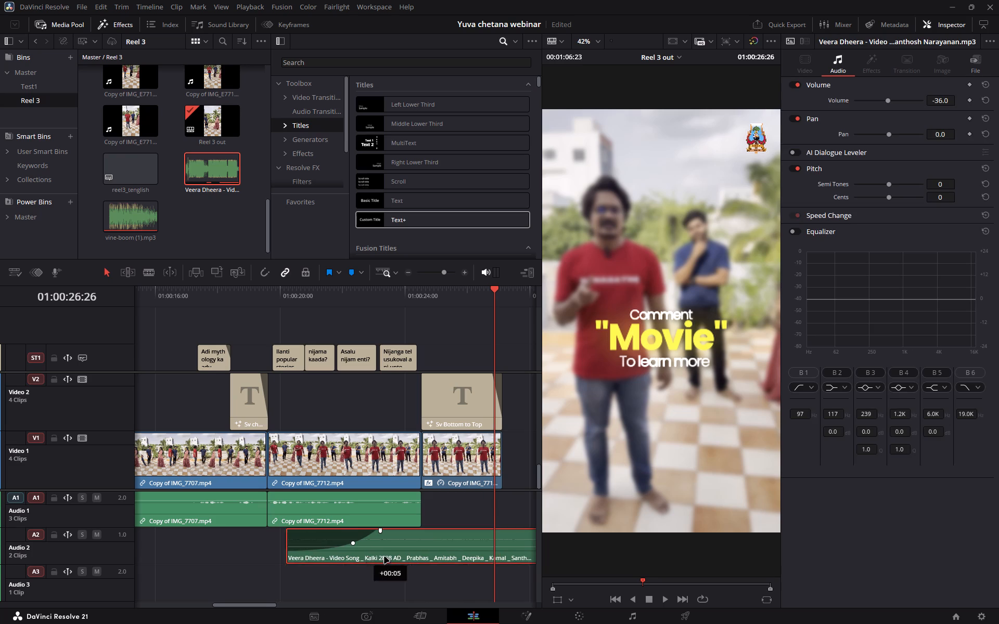
drag(385, 557, 438, 556)
drag(361, 554, 267, 566)
click(252, 295)
key(space)
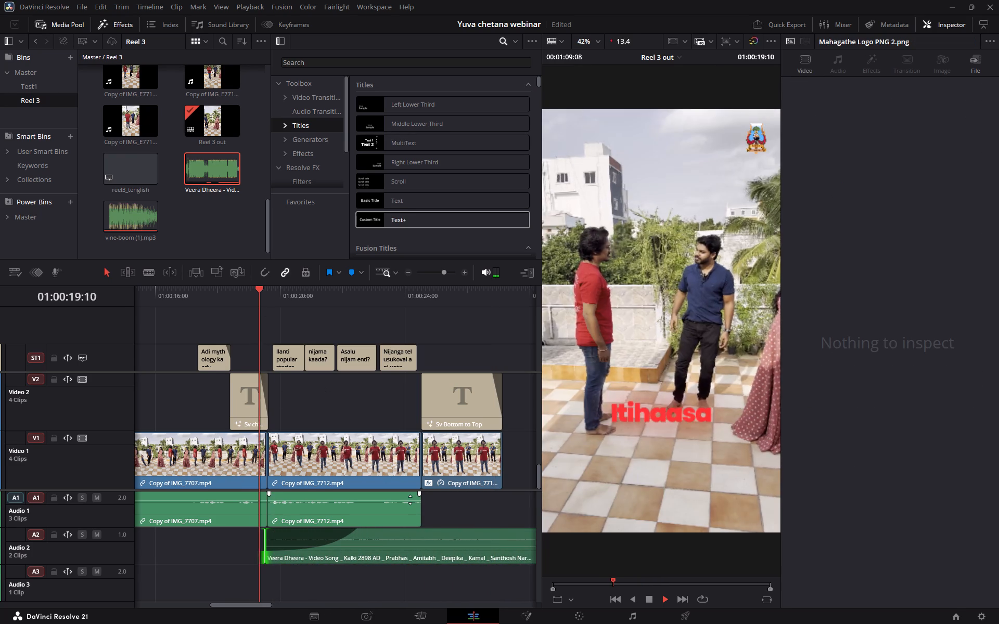
click(454, 519)
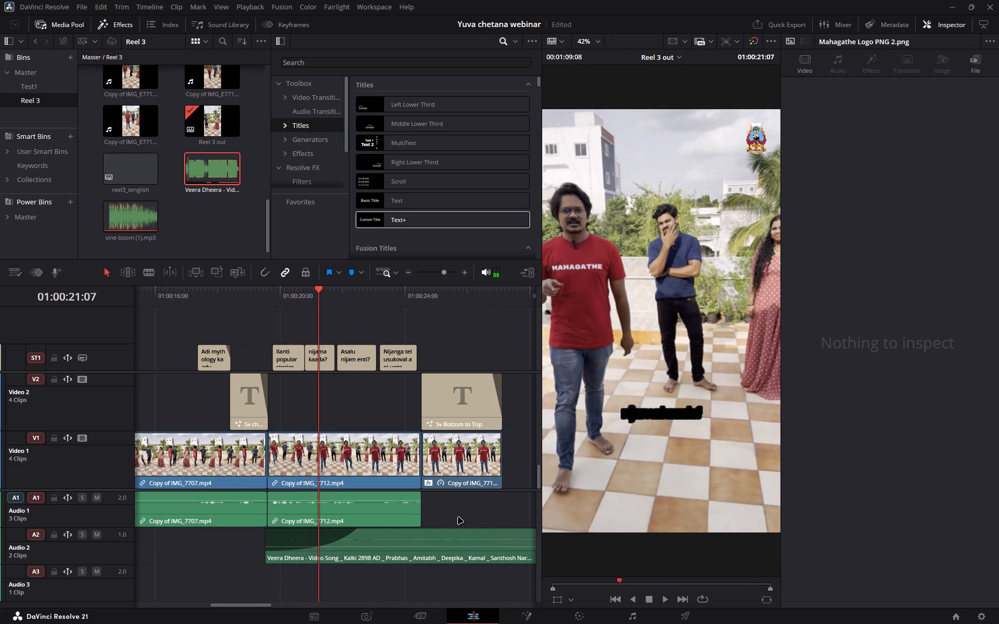
key(space)
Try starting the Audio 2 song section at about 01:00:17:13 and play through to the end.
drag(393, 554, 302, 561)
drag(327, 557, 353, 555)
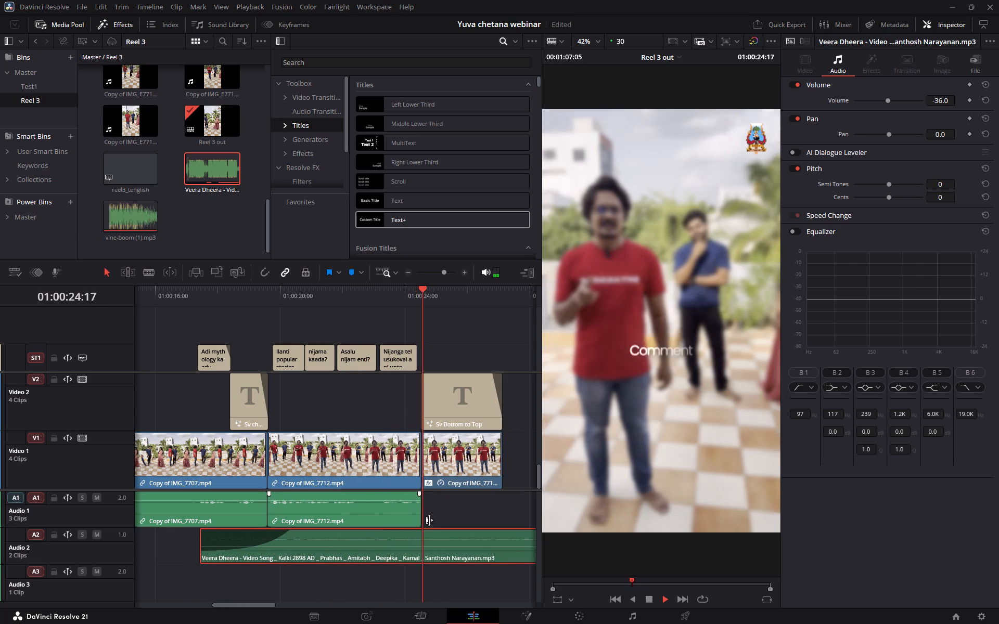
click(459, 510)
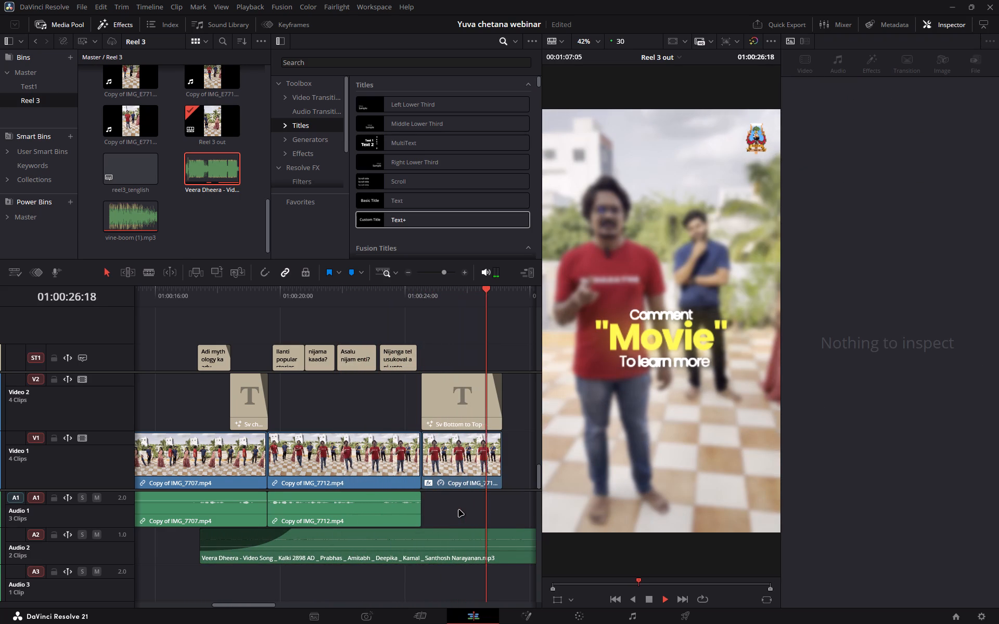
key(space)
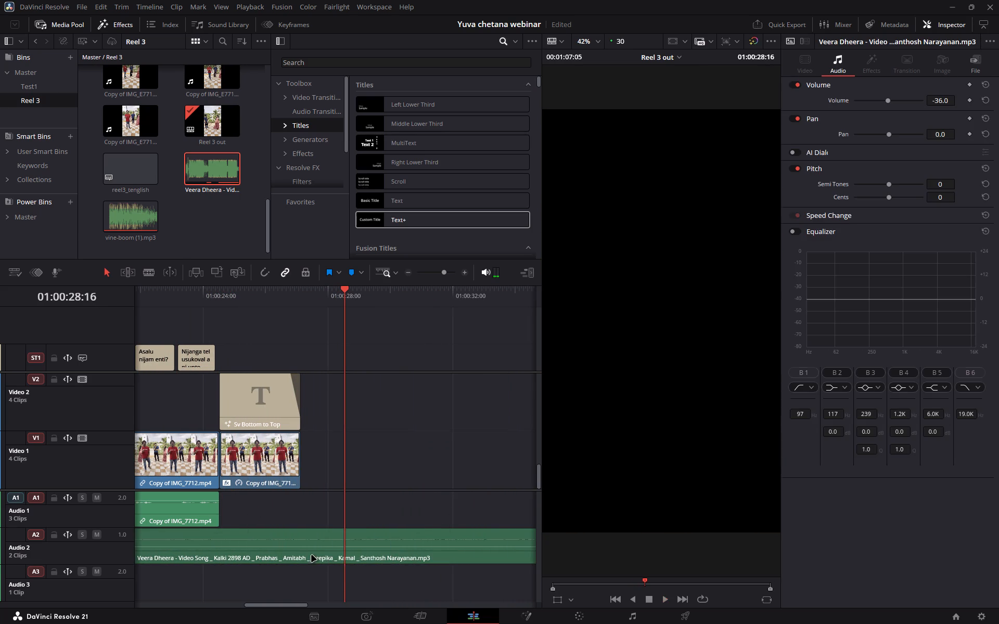
Shift the Audio 2 song section later again, extend its start back to about 01:00:18:15, and play through the ending.
drag(312, 555, 461, 547)
ctrl+scroll(293, 556, up, 3)
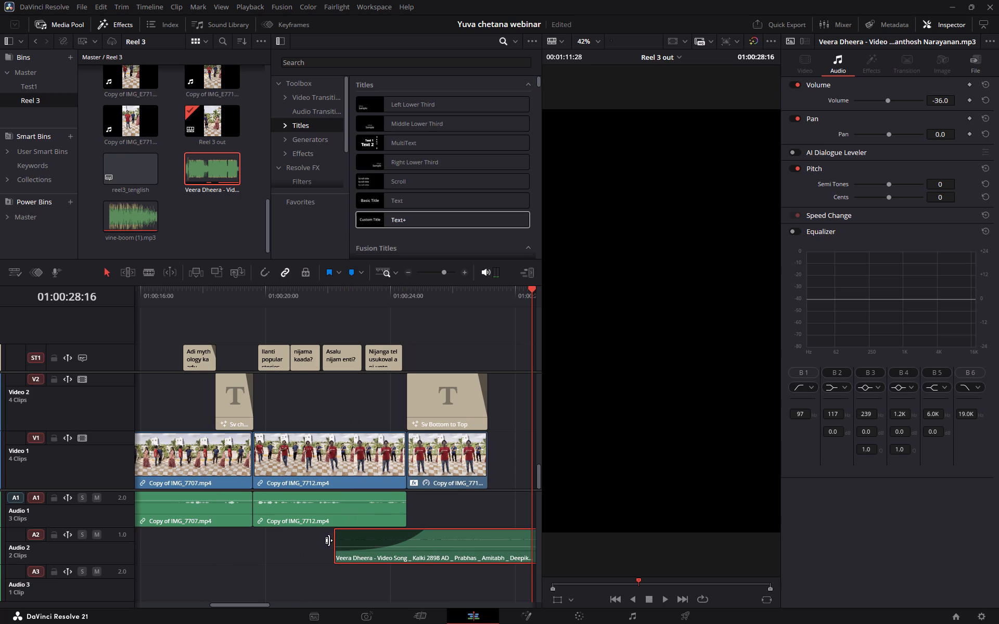
drag(336, 548, 220, 549)
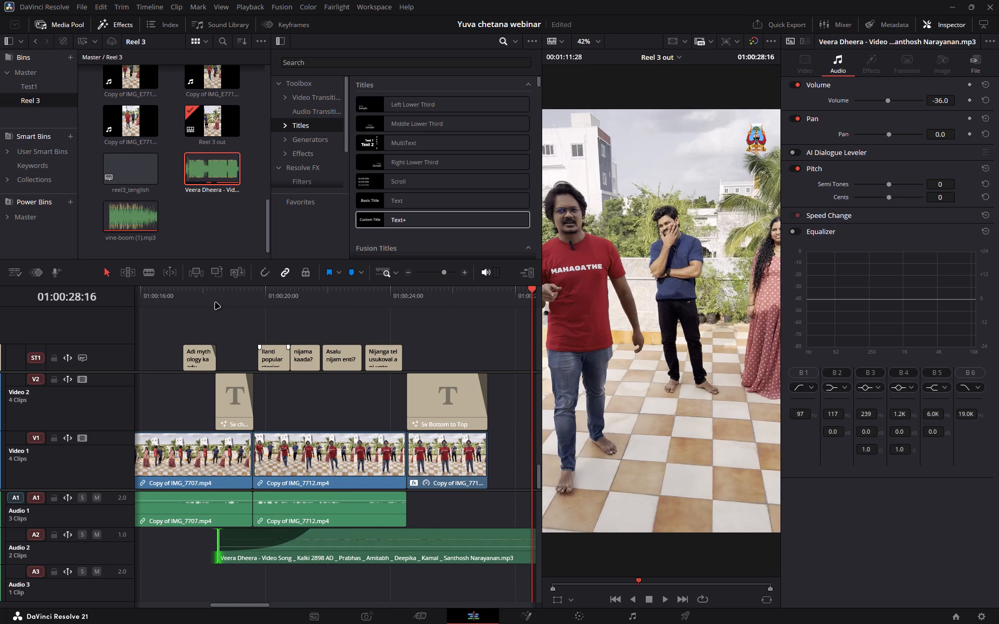
click(215, 303)
click(339, 412)
key(space)
click(337, 414)
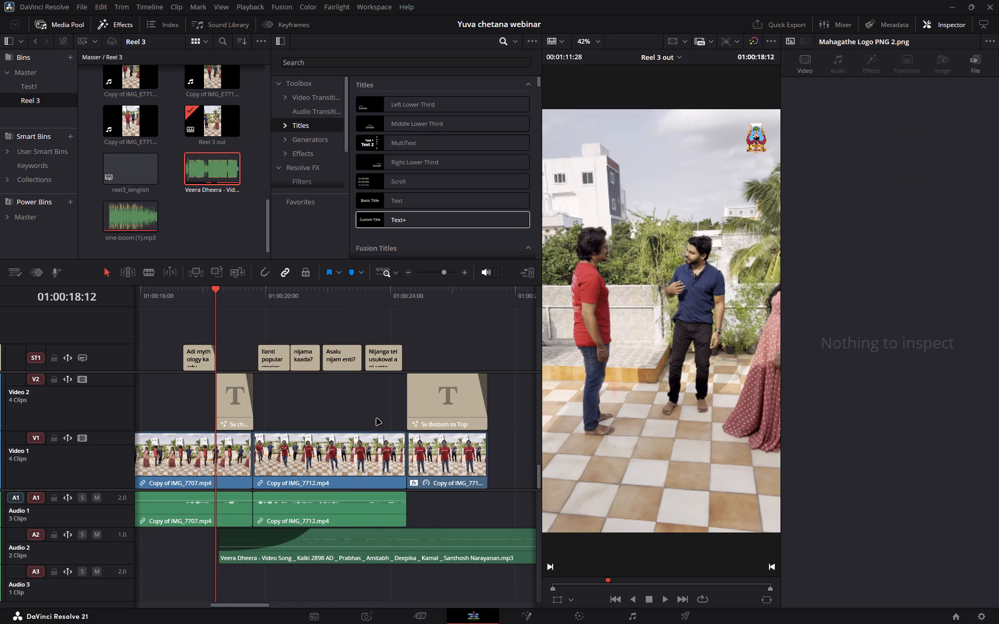
key(space)
scroll(413, 514, up, 1)
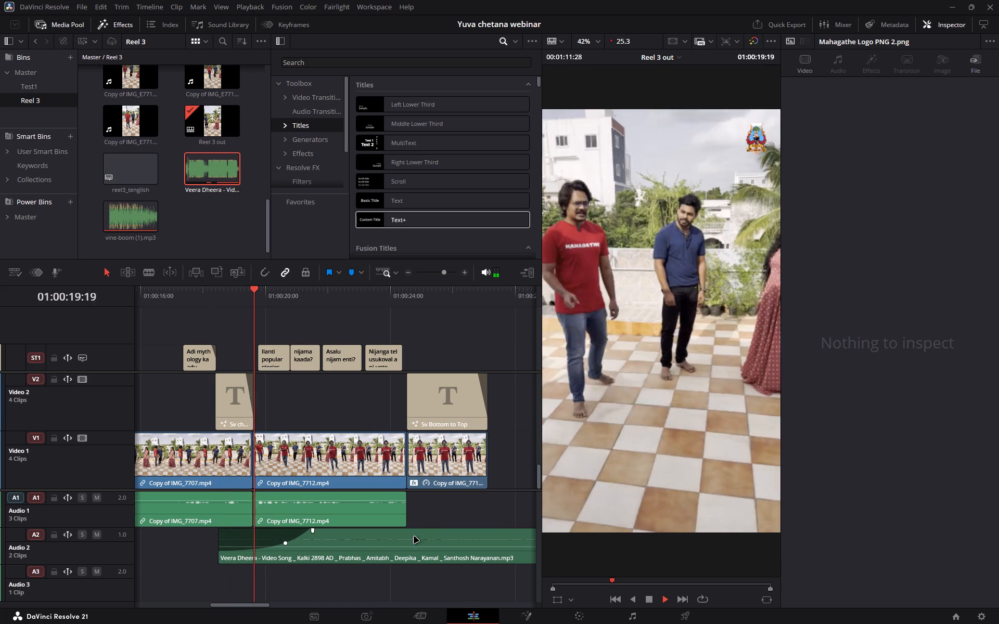
key(space)
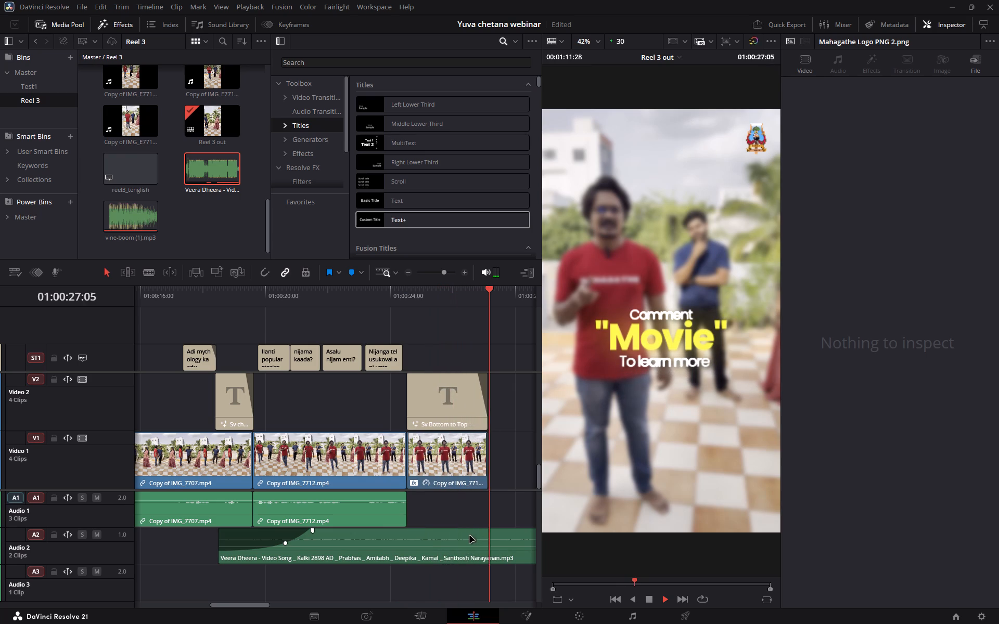
key(space)
Start the Audio 2 song section at about 01:00:18:00 and reshape its fade-in curve into a straighter, more gradual rise.
drag(393, 551, 372, 557)
drag(201, 556, 206, 556)
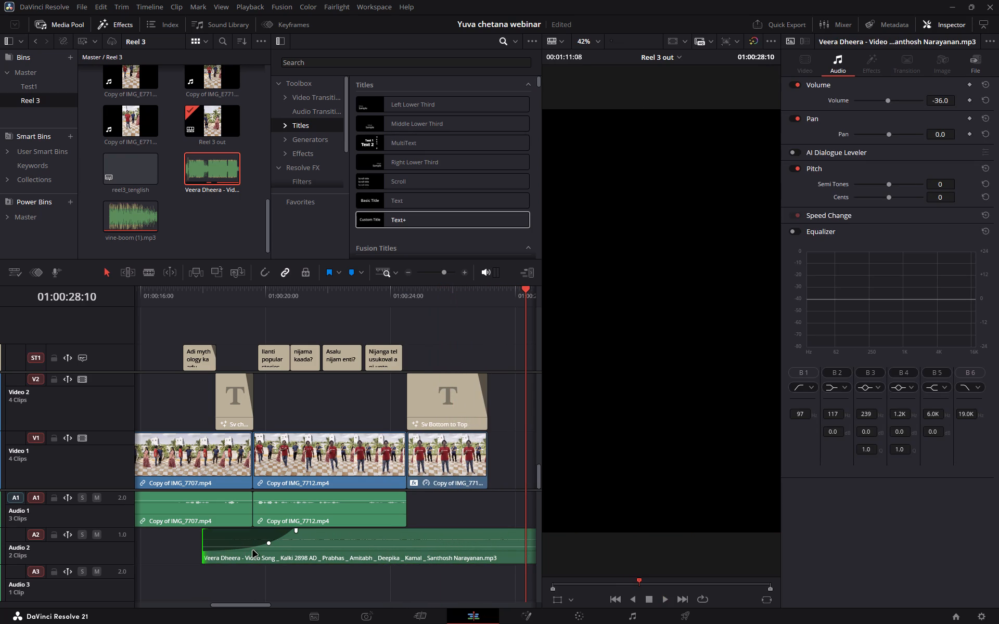
click(268, 543)
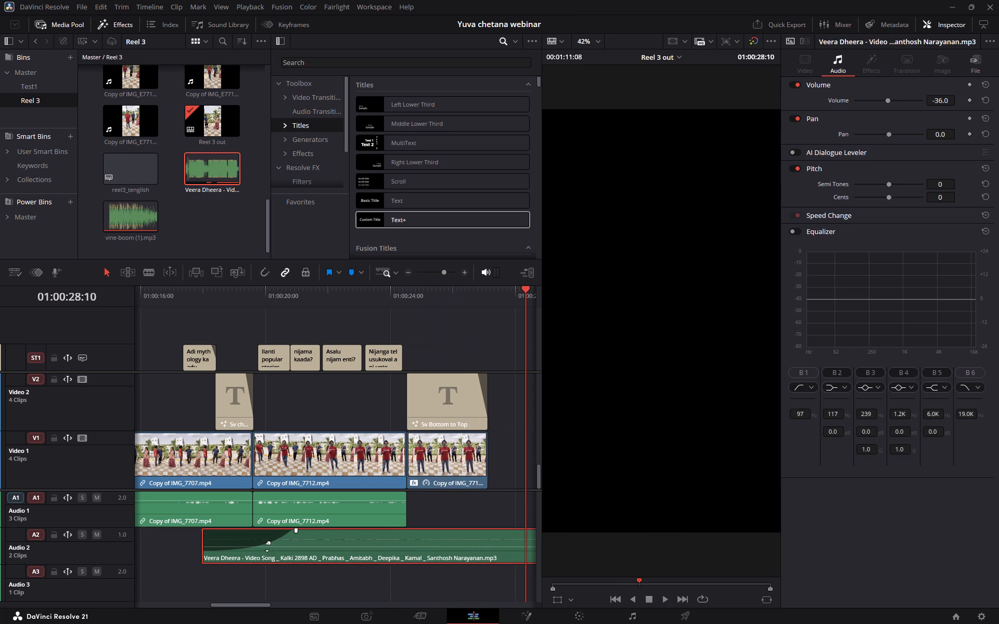
drag(270, 543, 251, 543)
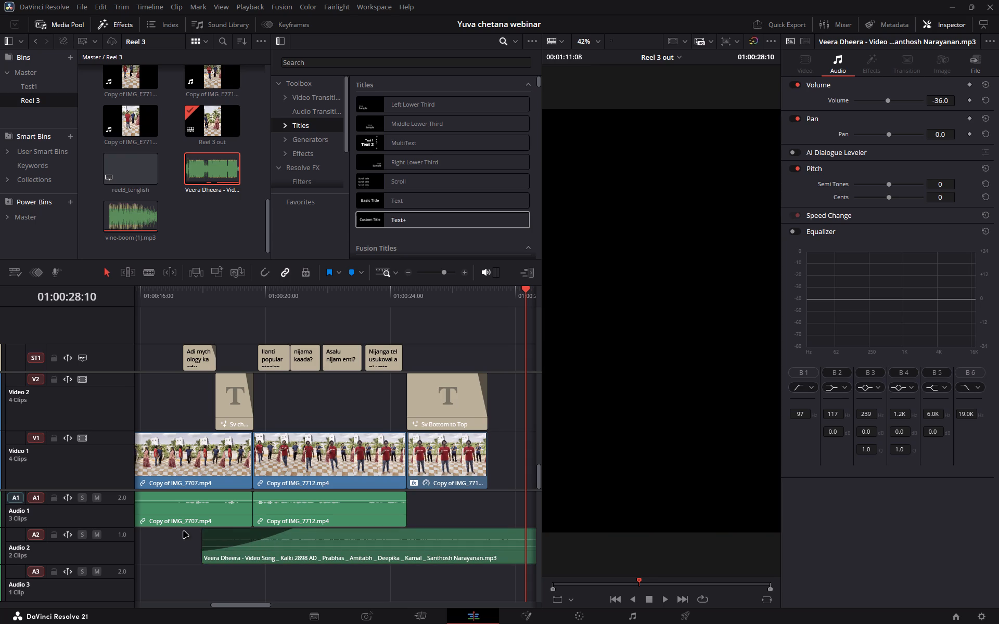
click(181, 531)
Play the ending from about 01:00:17:27 to check the song's fade-in, the last dialogue and the Movie call-out.
click(200, 306)
click(173, 569)
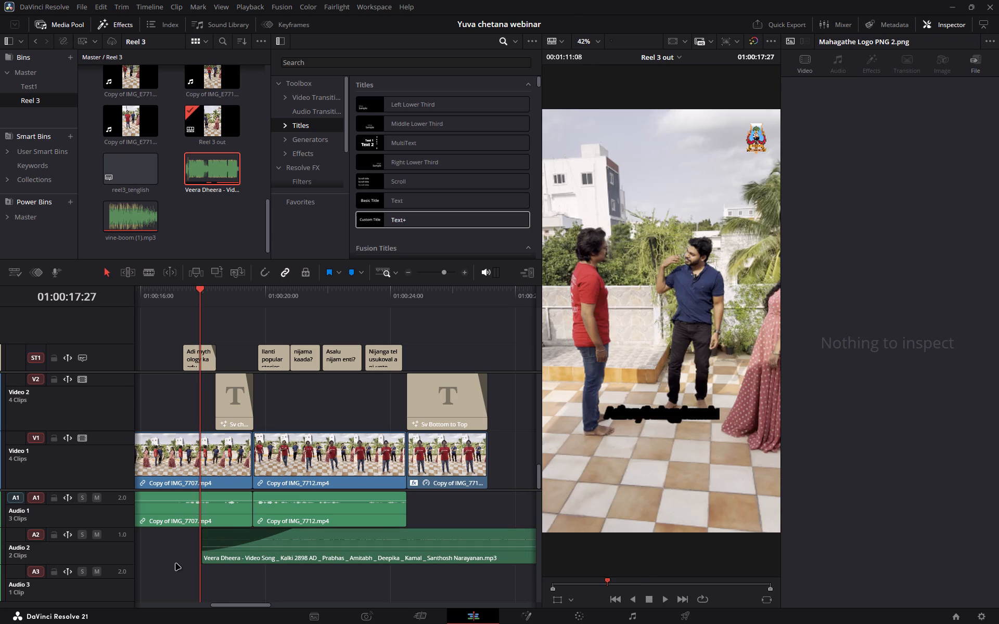
key(space)
key(space)
click(663, 600)
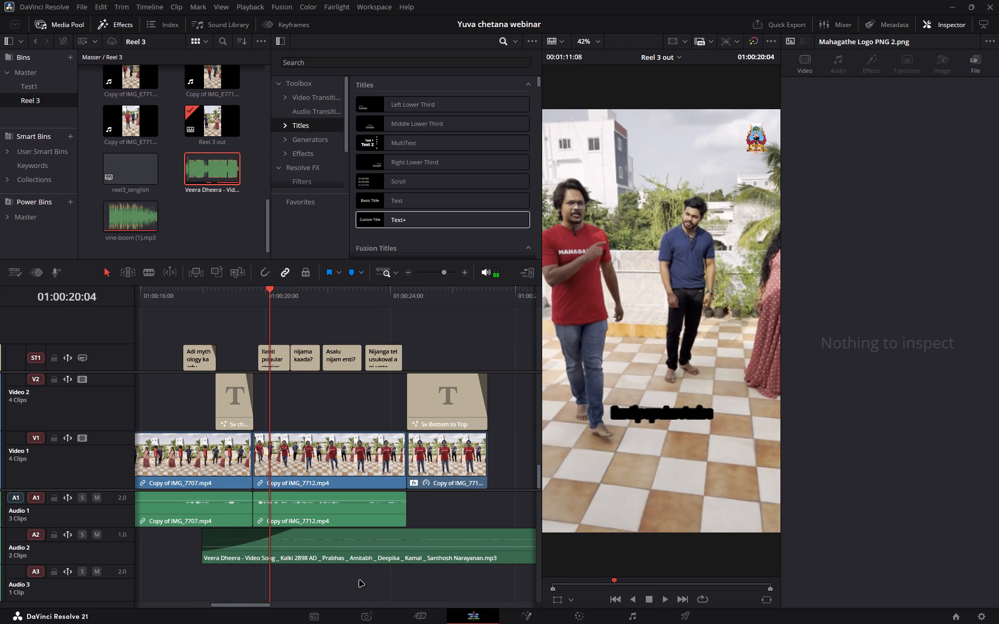
key(space)
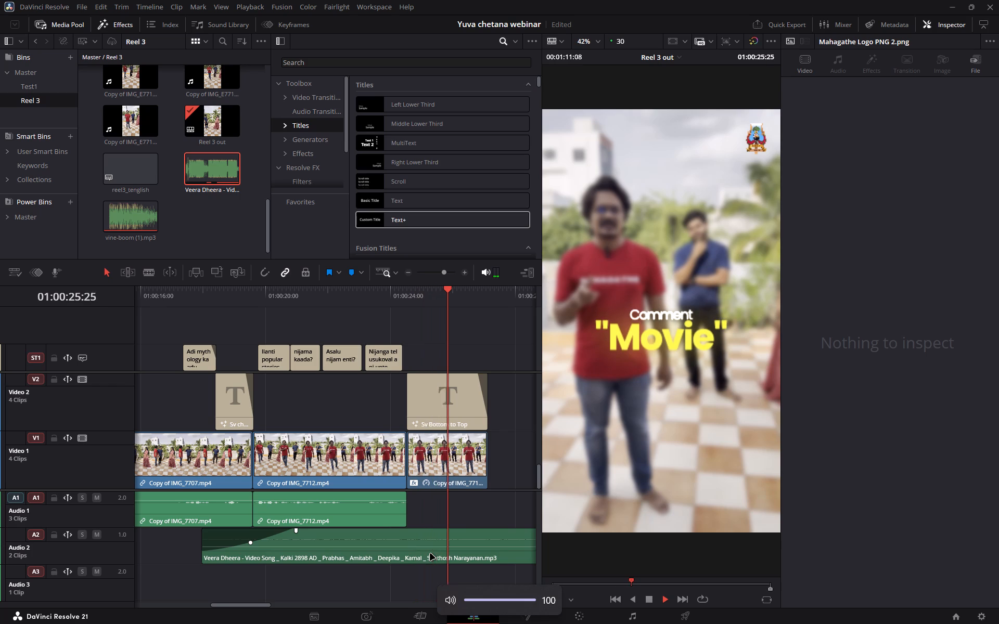
key(space)
key(space)
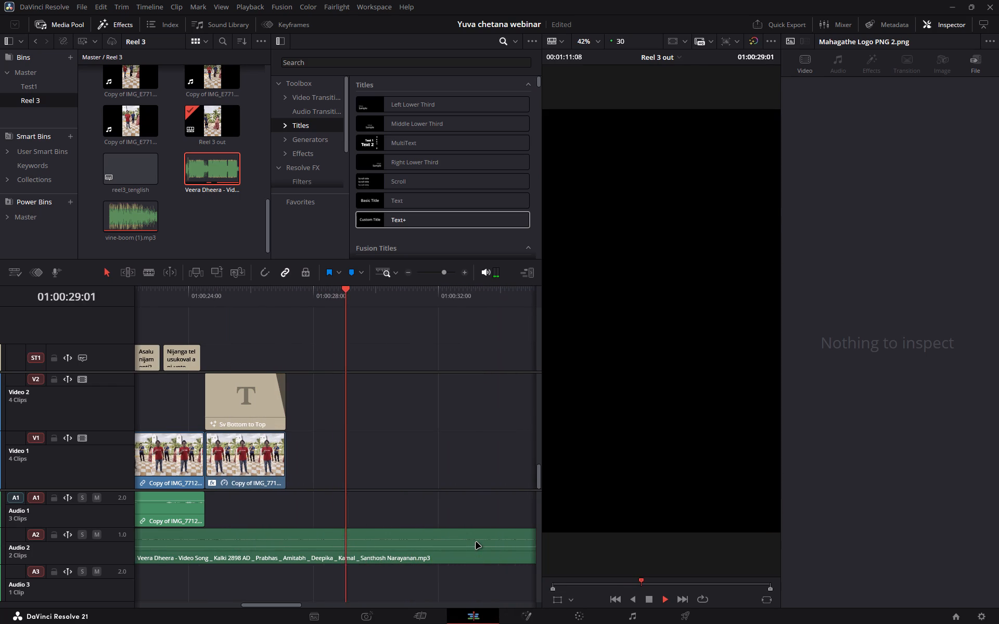
key(space)
key(space)
Play from about 01:00:25:25, split the Audio 2 song at 01:00:28:14 and delete the part after the cut.
click(246, 301)
key(space)
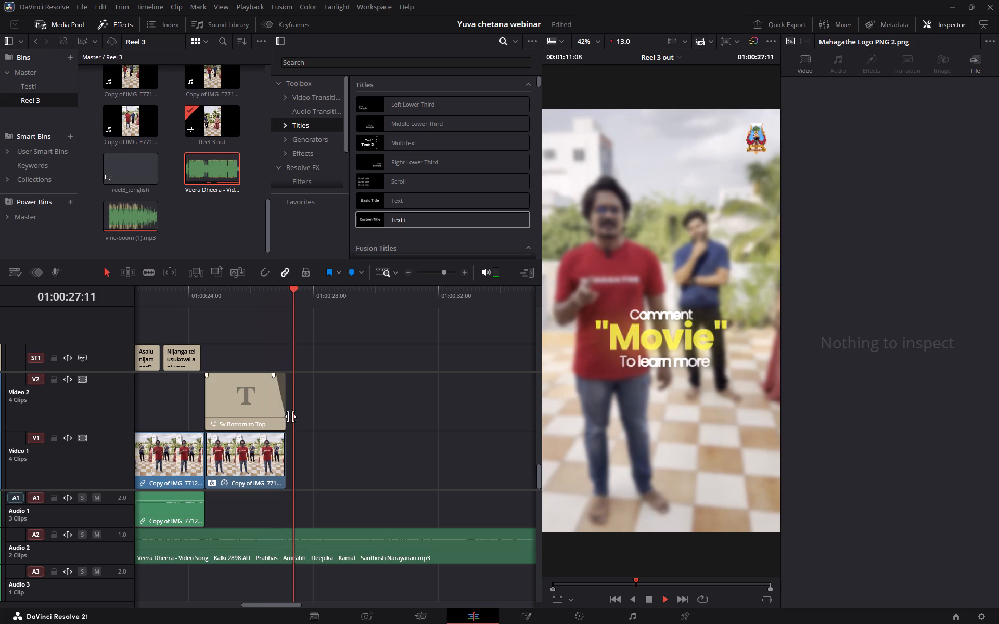
key(space)
click(312, 530)
key(space)
key(ctrl+b)
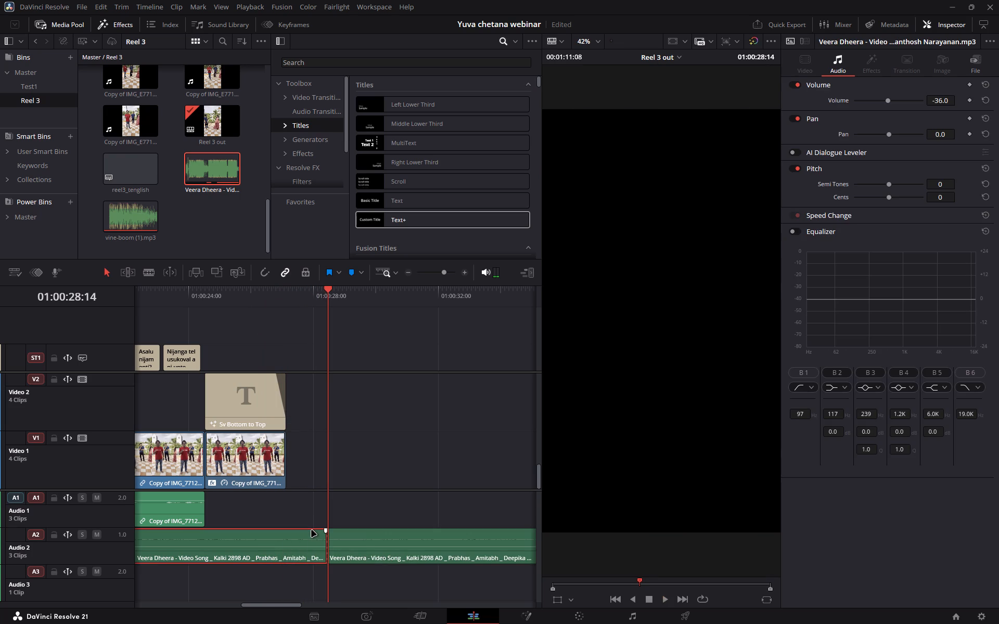
click(366, 545)
click(379, 562)
key(BackSpace)
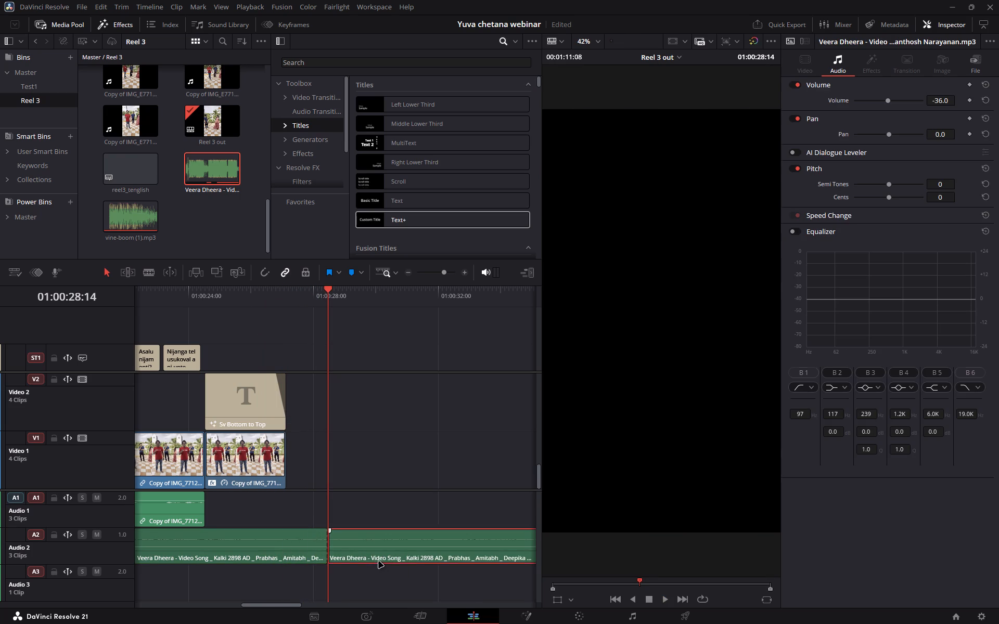
Give the Audio 2 song a fade-out of just under a second, trim its end to 01:00:27:17, and audition it.
drag(325, 542, 311, 545)
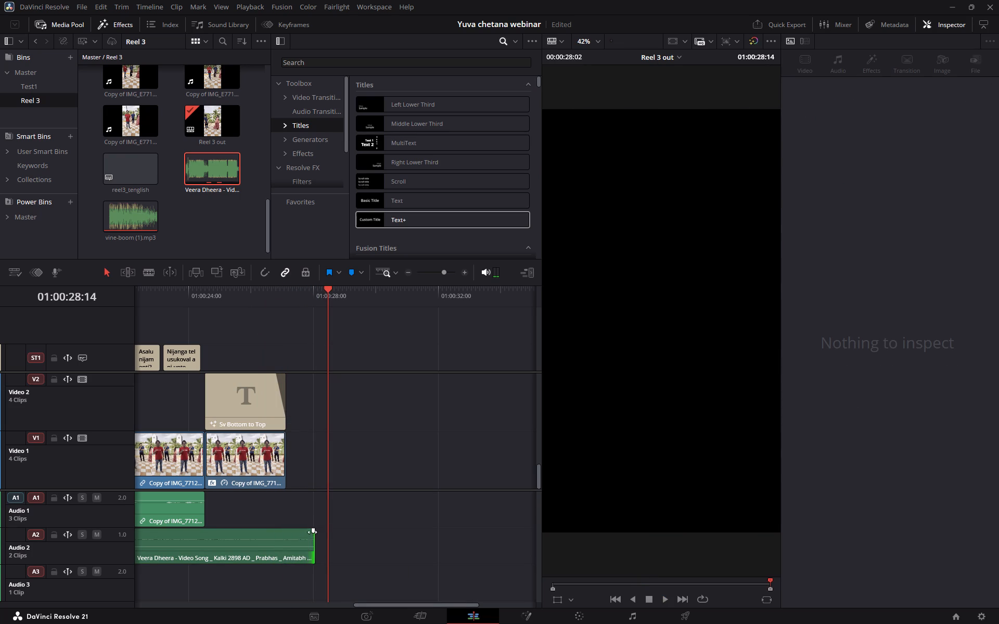
drag(313, 528, 289, 533)
click(316, 537)
drag(315, 537, 299, 538)
click(230, 291)
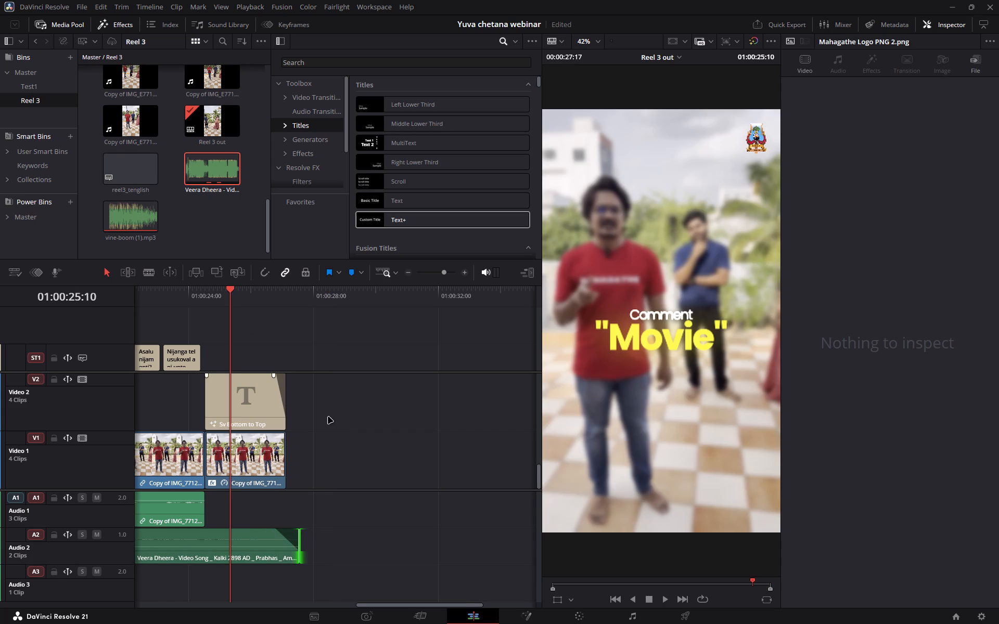
click(336, 424)
key(space)
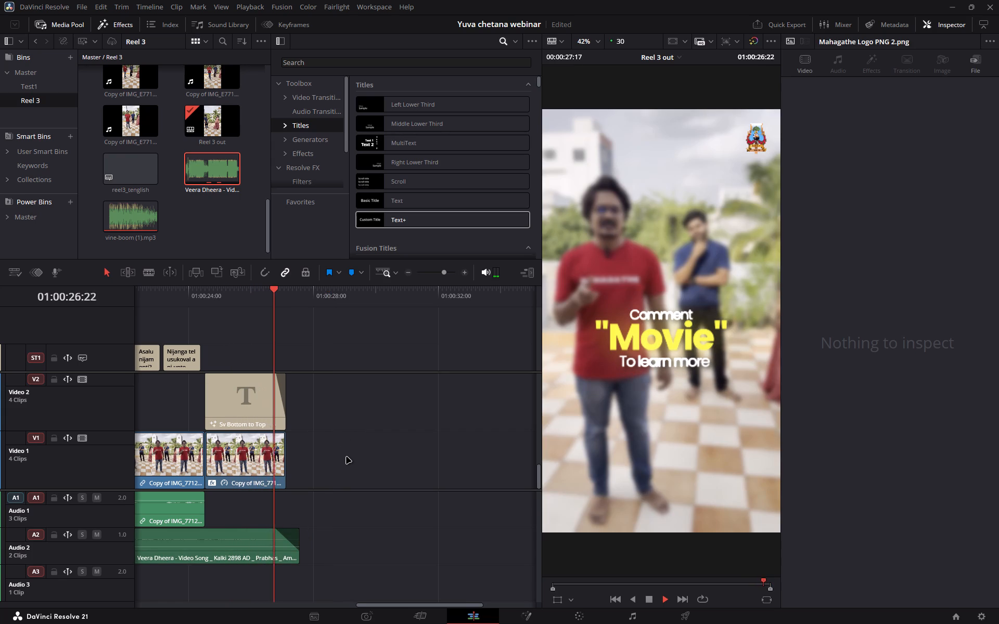
Extend the Sv Bottom to Top title and the last Video 1 clip together to the song's end at 01:00:27:17, and play the ending.
scroll(246, 440, down, 1)
drag(322, 470, 283, 436)
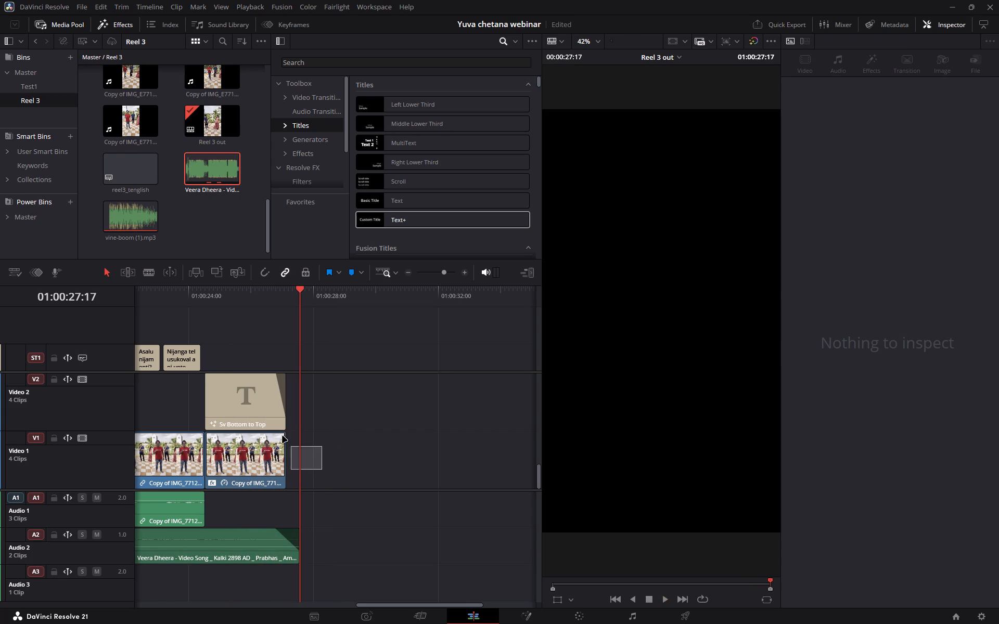
drag(283, 436, 250, 356)
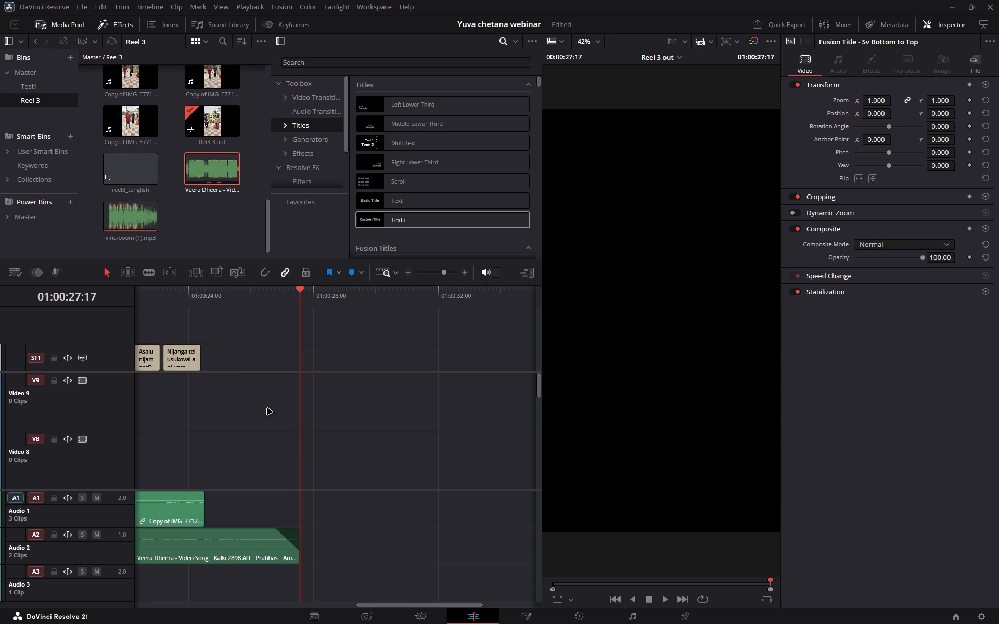
scroll(270, 406, down, 7)
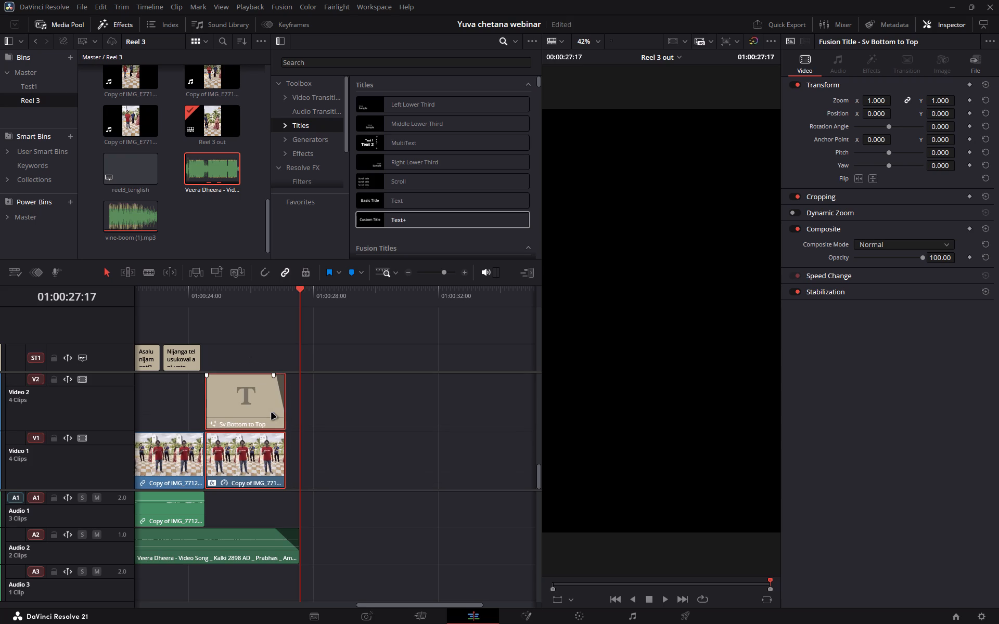
scroll(273, 418, down, 2)
drag(281, 462, 293, 464)
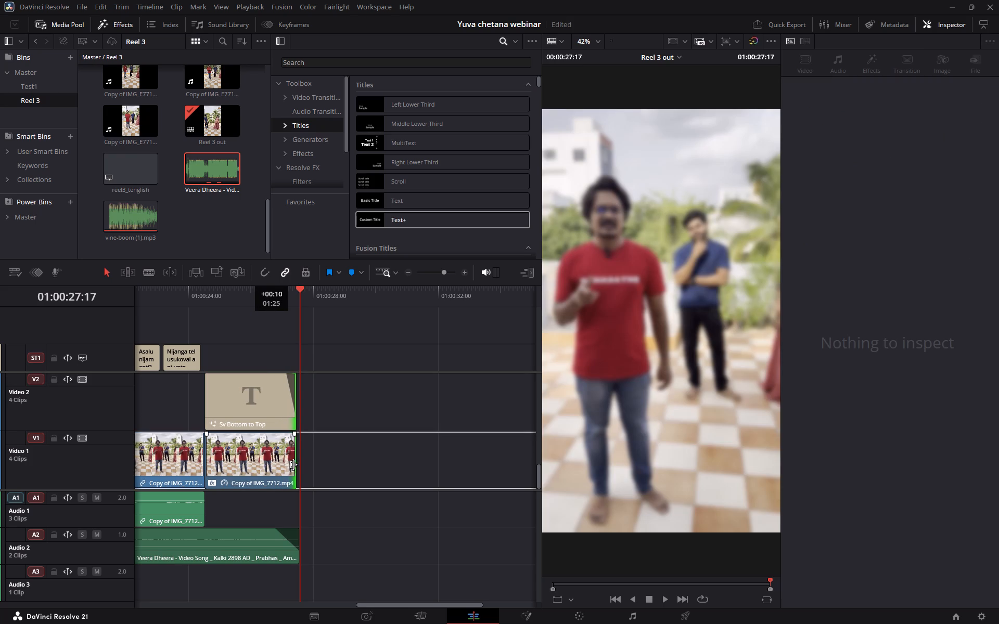
drag(293, 464, 296, 464)
click(261, 287)
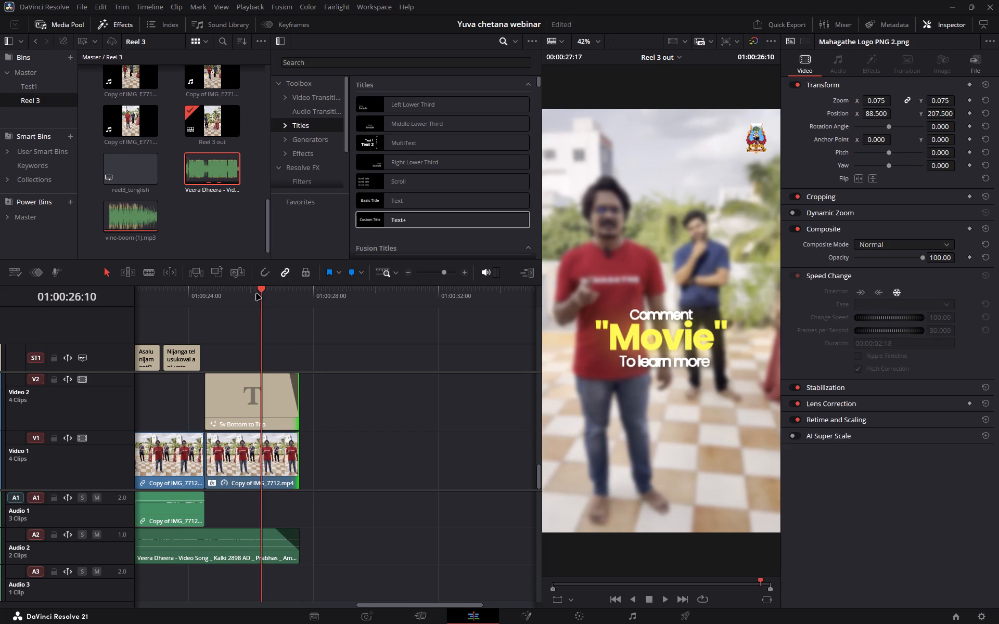
drag(469, 449, 463, 449)
key(space)
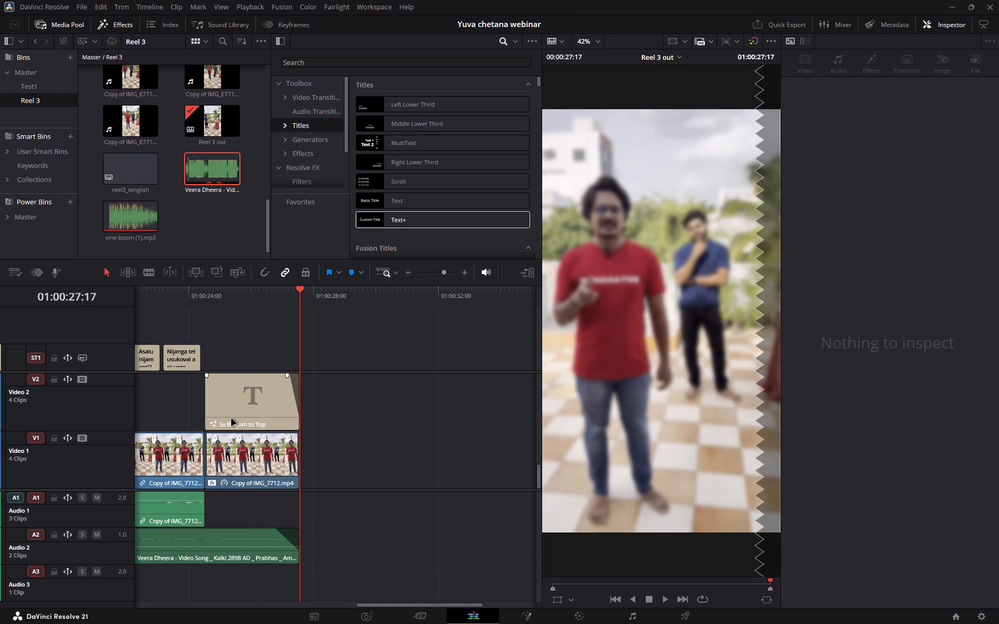
Play the reel from 01:00:00:00 to review the whole edit with the song sections in place.
key(ctrl+minus)
key(ctrl+minus)
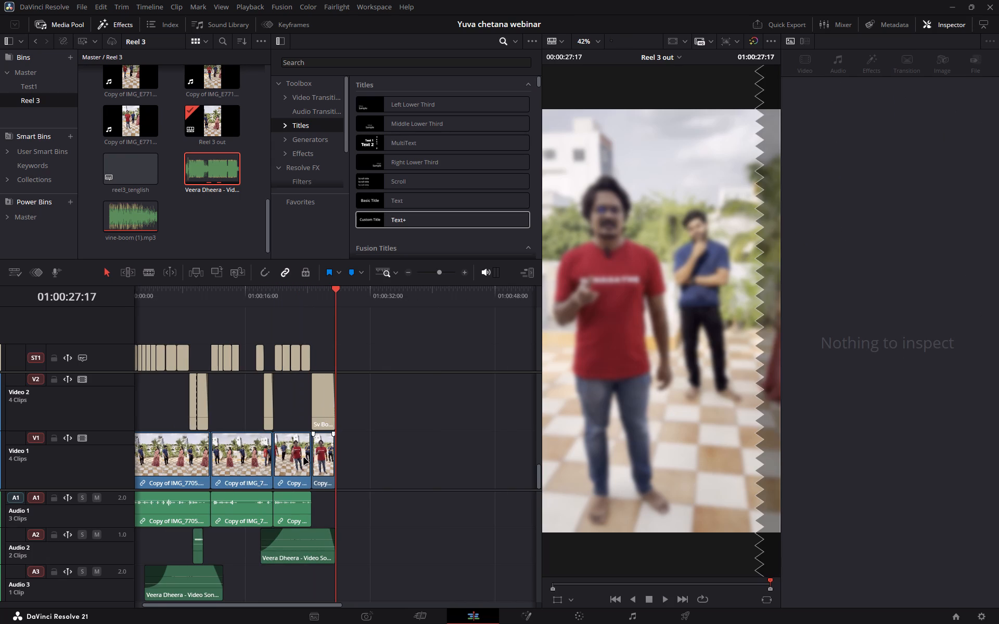
ctrl+scroll(304, 461, up, 4)
drag(164, 297, 114, 298)
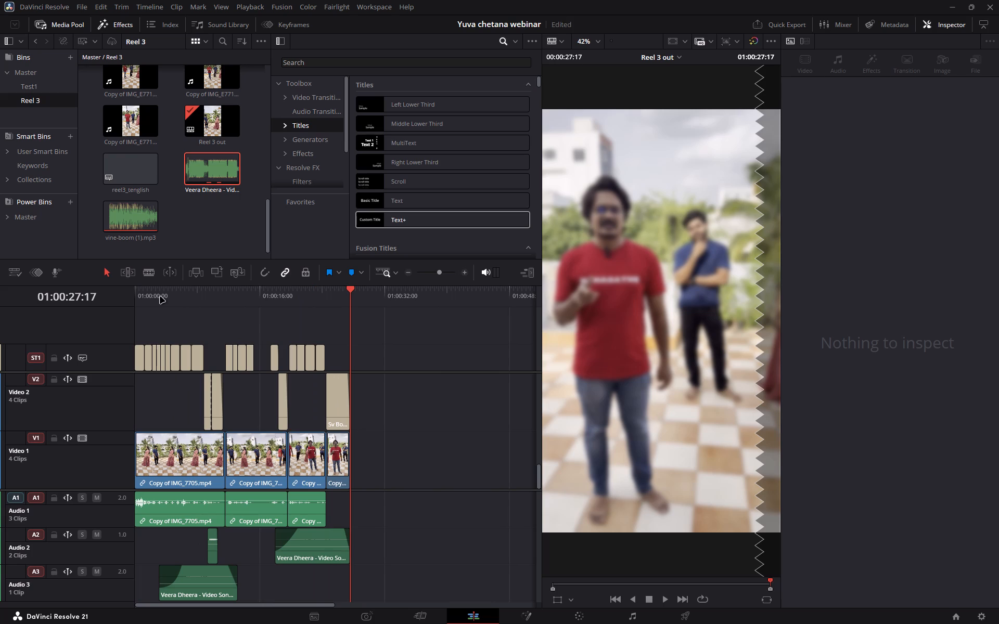
key(space)
click(437, 449)
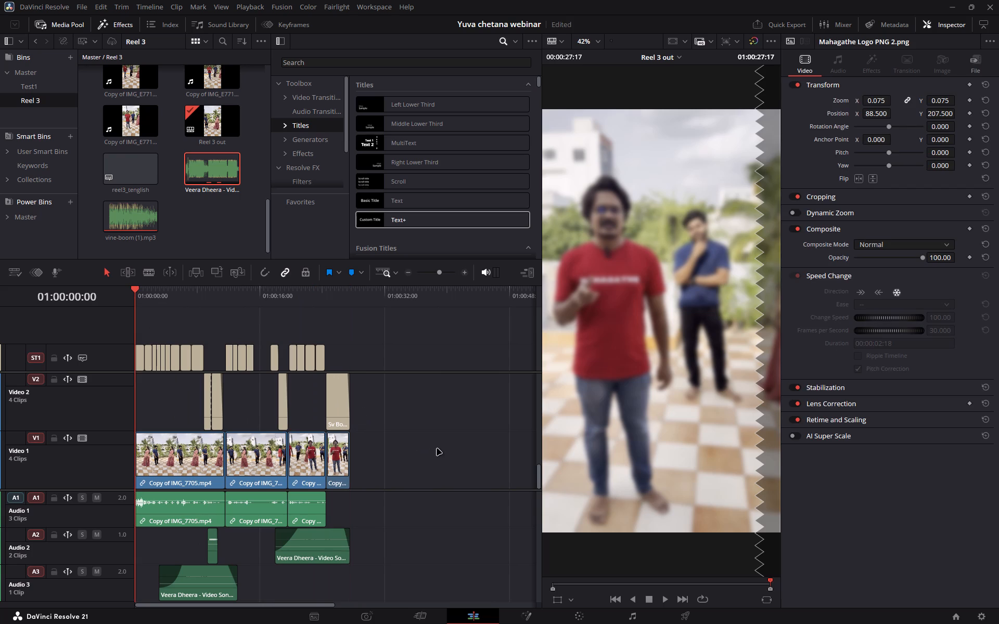
click(417, 417)
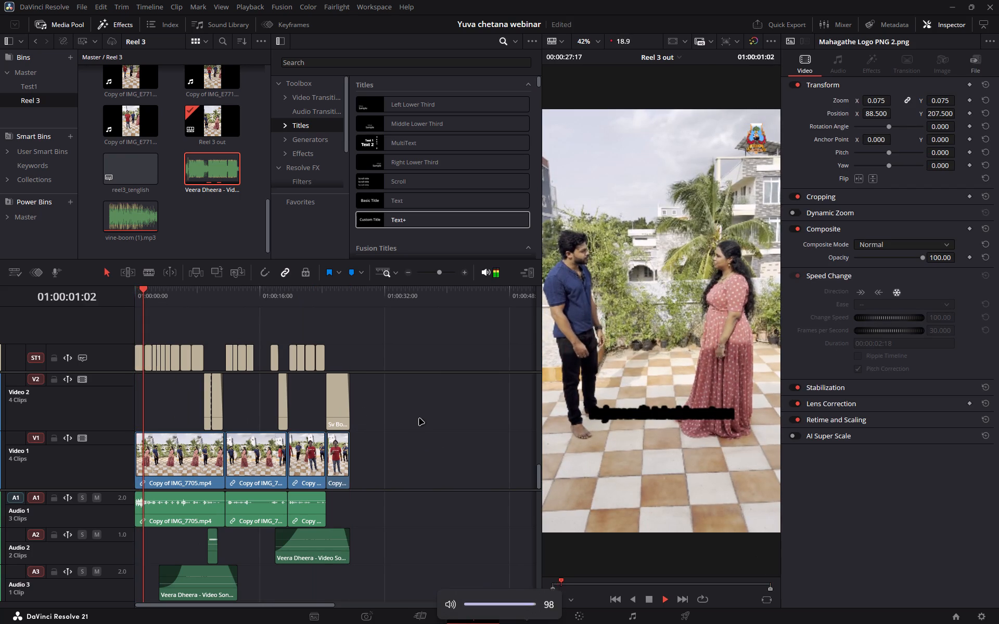
key(space)
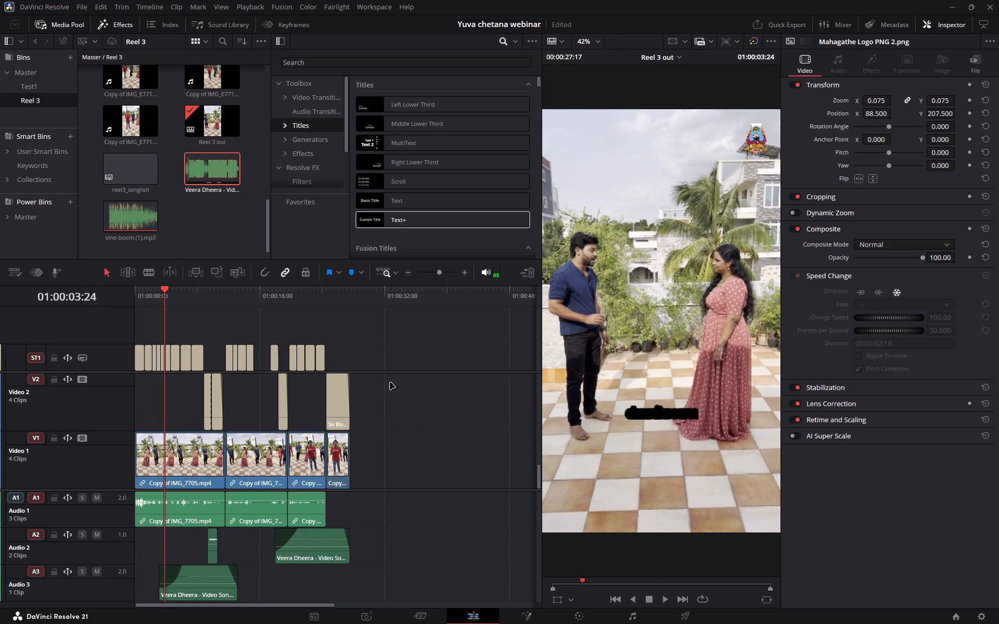
key(space)
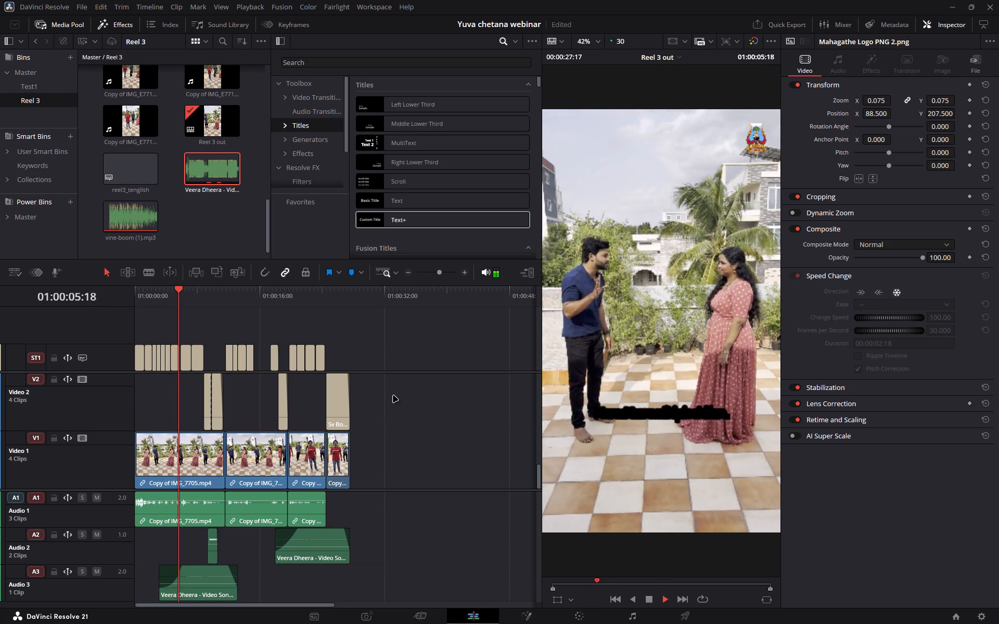
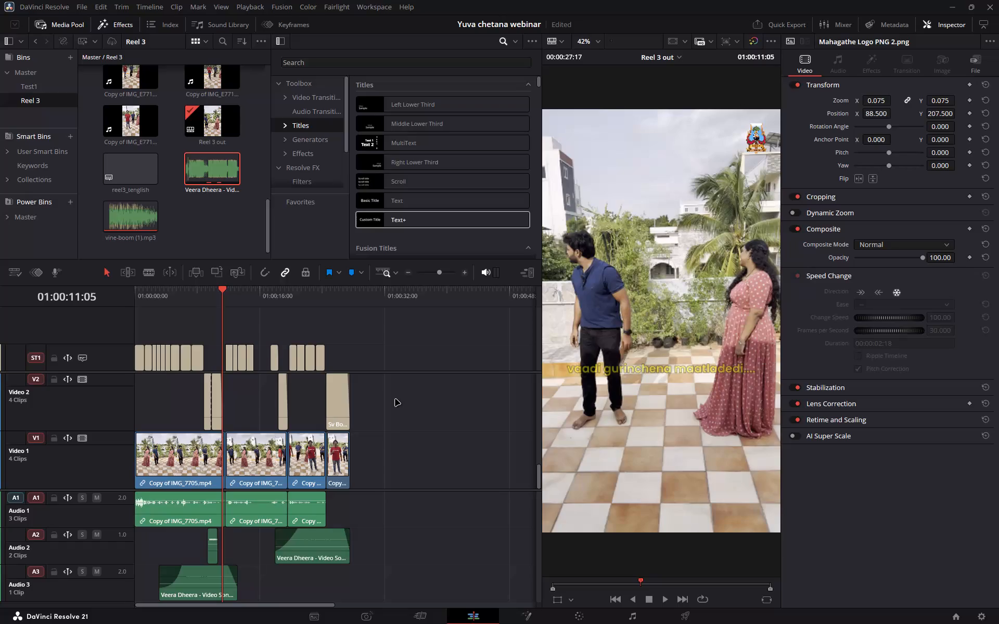
Continue playing the reel from about 01:00:11:05 to review the transition into the second Video 1 clip.
key(space)
text(v)
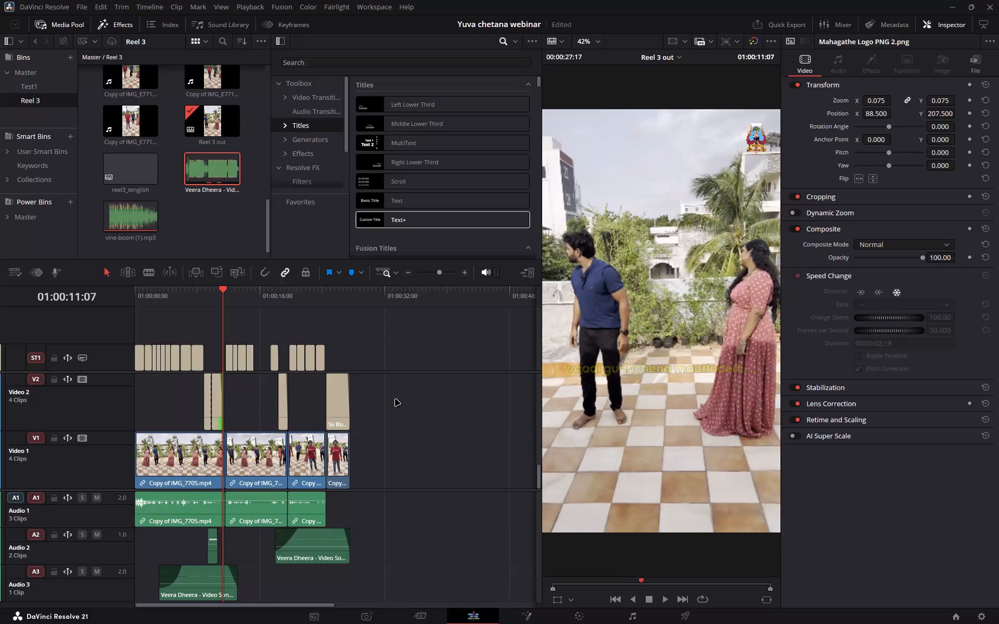
key(space)
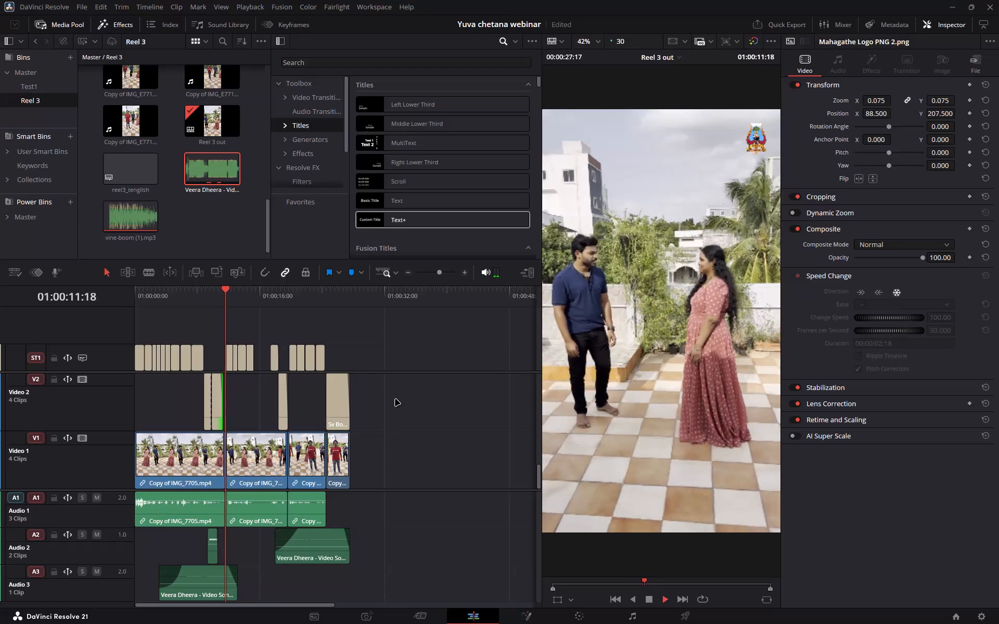
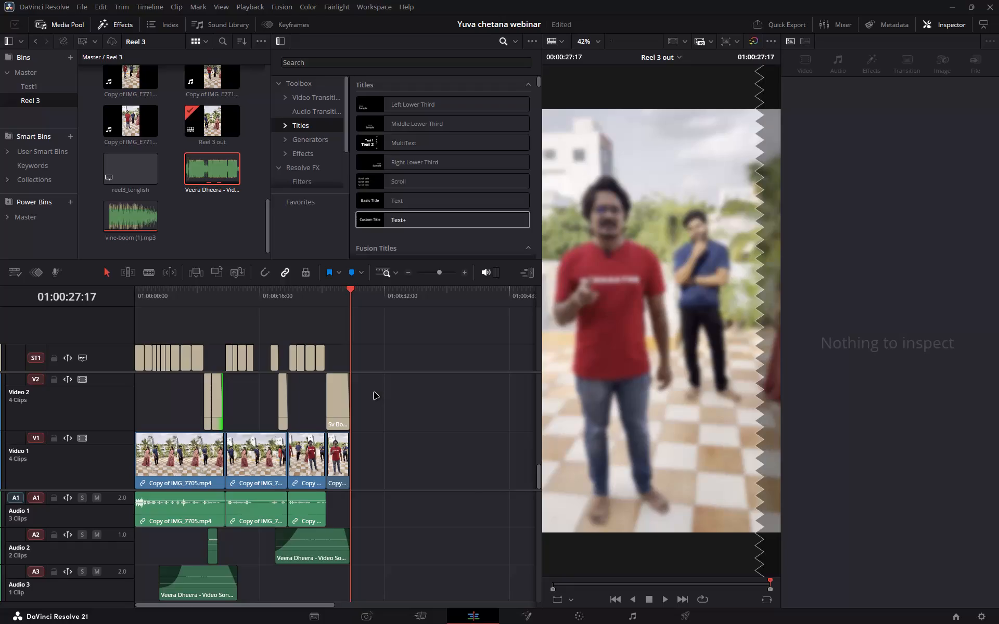
Add a short fade-out at the end of the closing Copy of IMG_7712.mp4 clip on Video 1.
key(ctrl+equal)
key(ctrl+equal)
key(ctrl+equal)
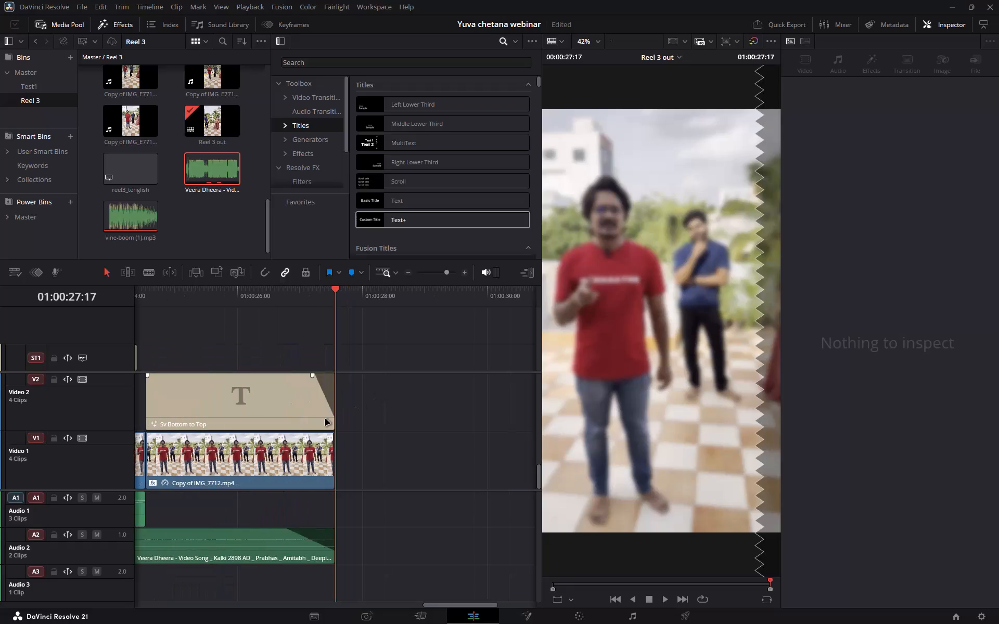
scroll(303, 402, up, 4)
scroll(307, 395, down, 7)
drag(332, 433, 322, 438)
Play the reel's ending from 01:00:27:03 to review the closing clip's fade-out.
drag(317, 302, 307, 305)
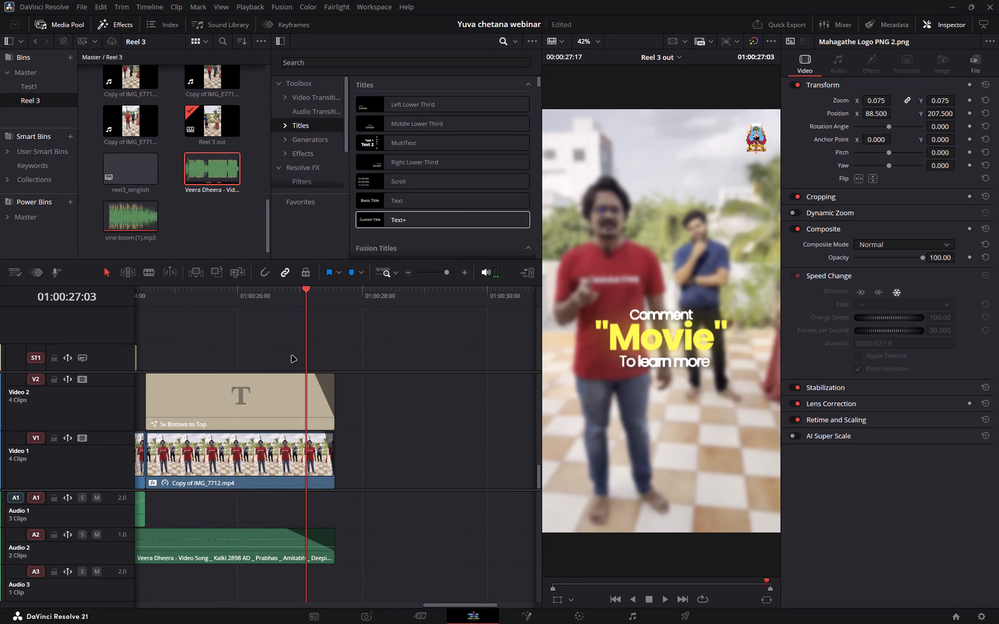
key(space)
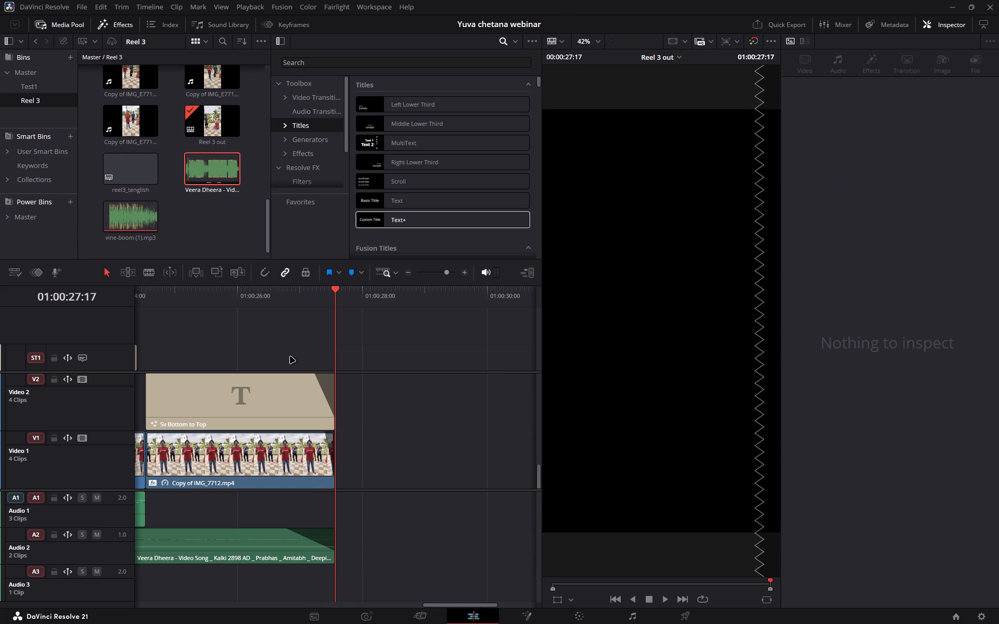
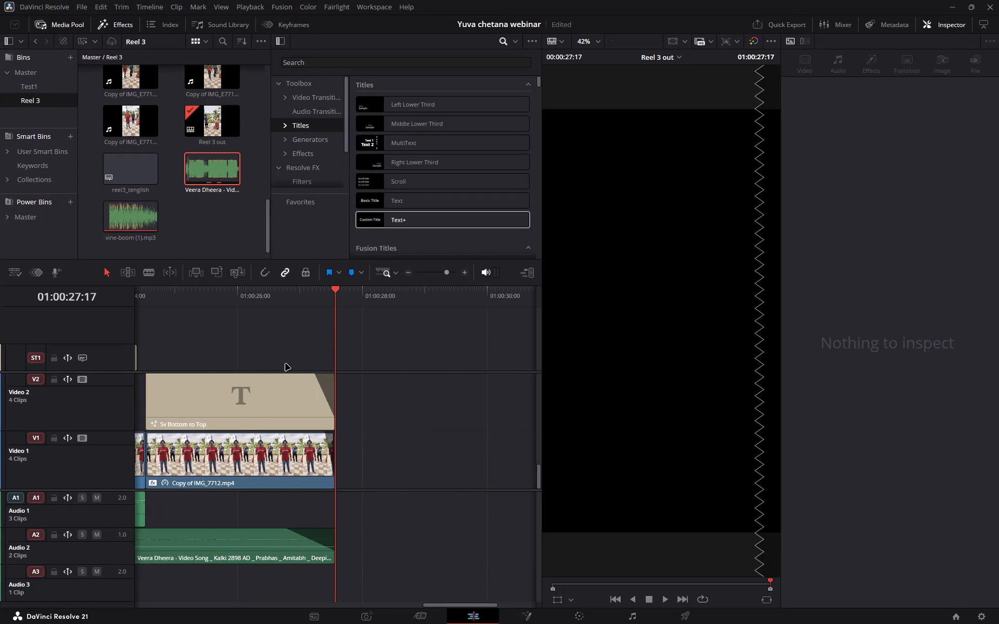
Switch to the Deliver page to set up the export of the Reel 3 out timeline.
ctrl+scroll(286, 364, up, 5)
click(688, 615)
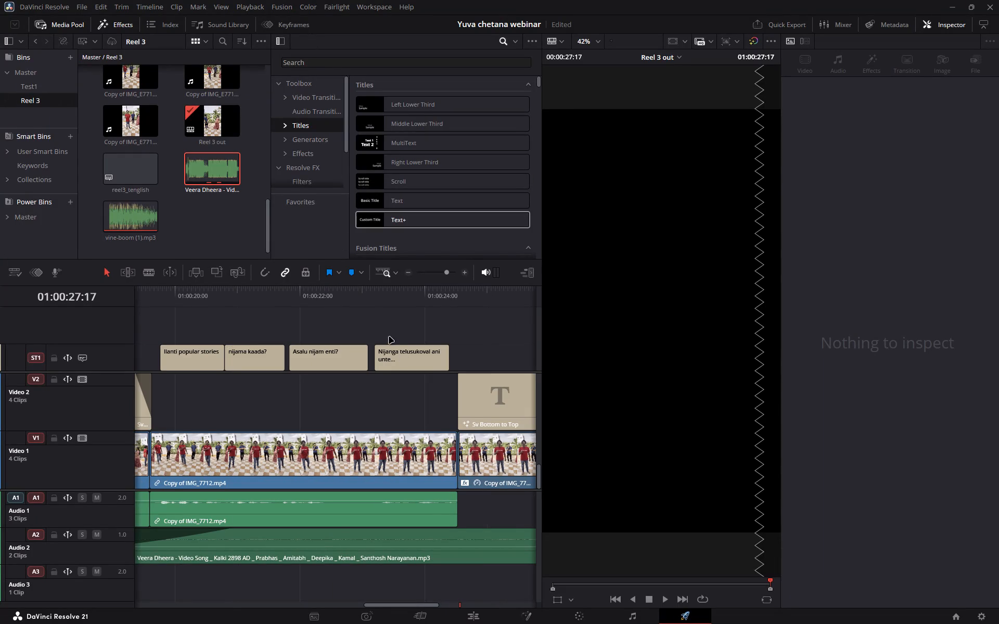
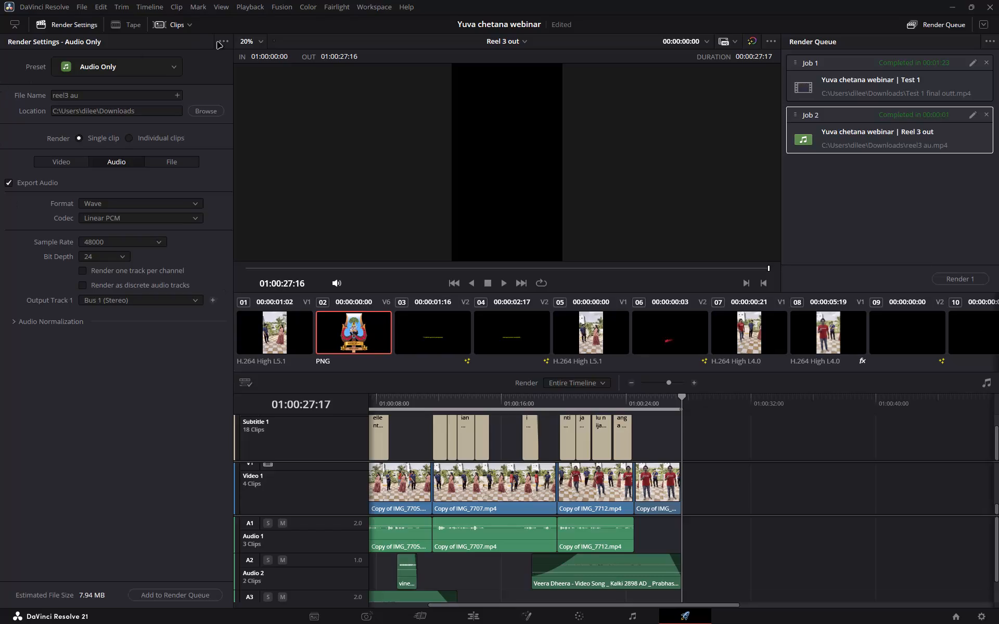
Choose the Custom Export preset, enable video export, and set the format to MP4 with the H.264 codec.
click(63, 160)
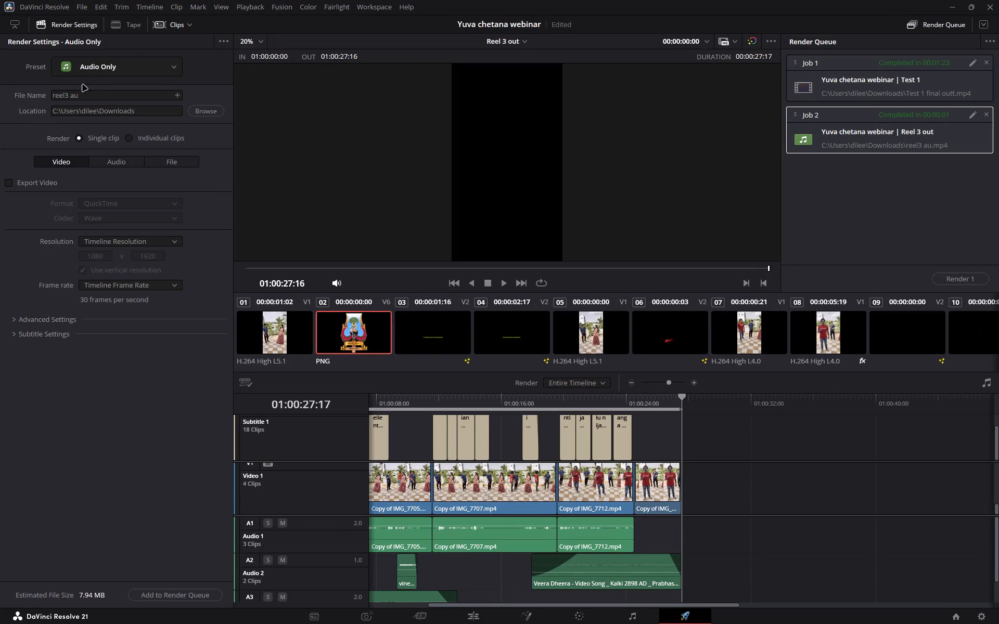
click(93, 69)
click(97, 87)
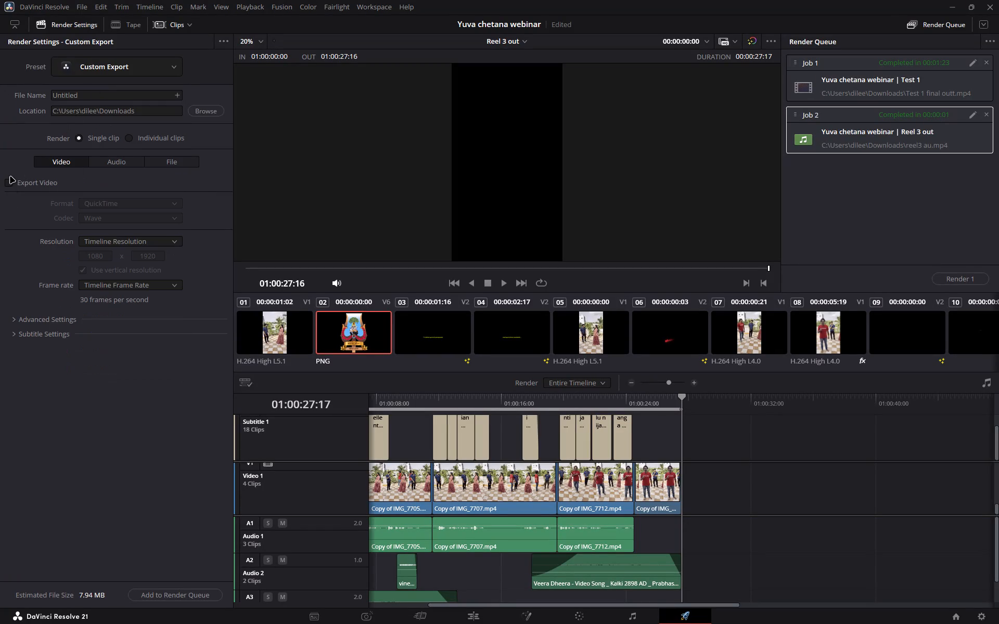
click(10, 177)
click(8, 184)
click(119, 197)
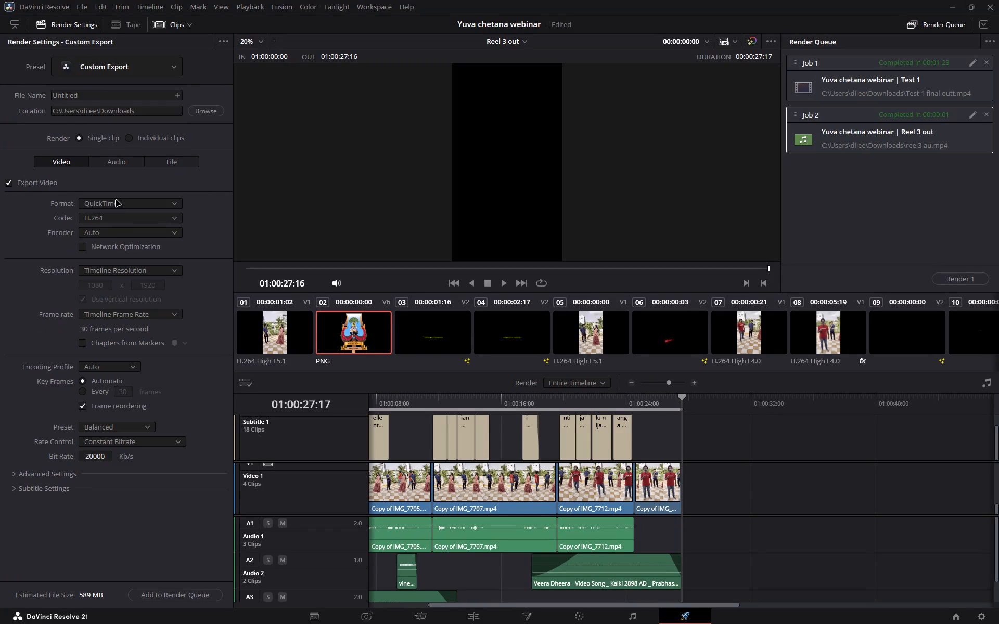
click(116, 200)
click(118, 269)
click(113, 222)
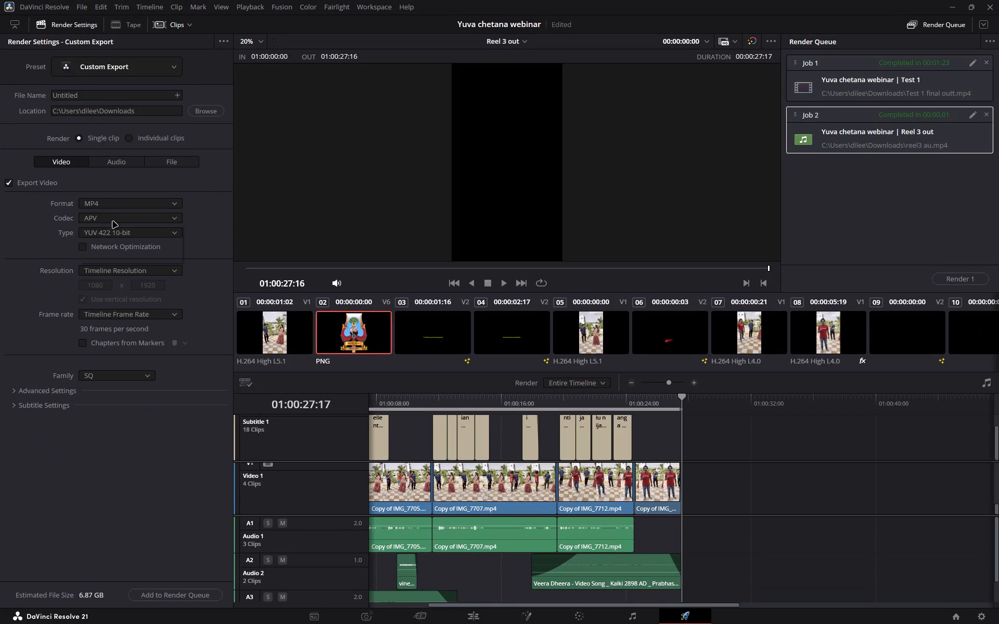
click(113, 242)
Set the subtitle export format to Burn into video.
scroll(97, 362, down, 4)
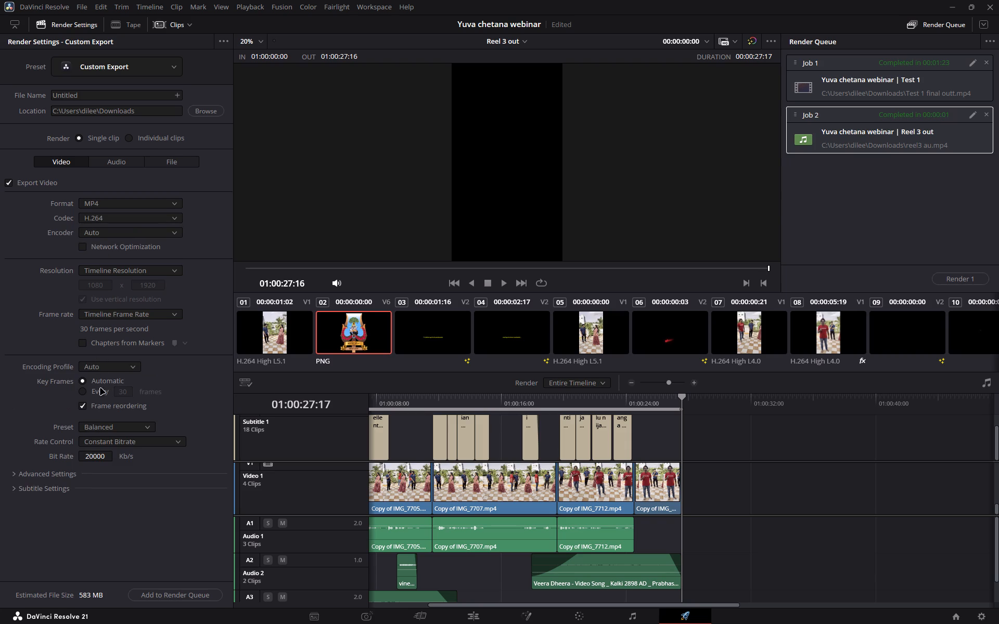
click(60, 473)
scroll(83, 425, down, 3)
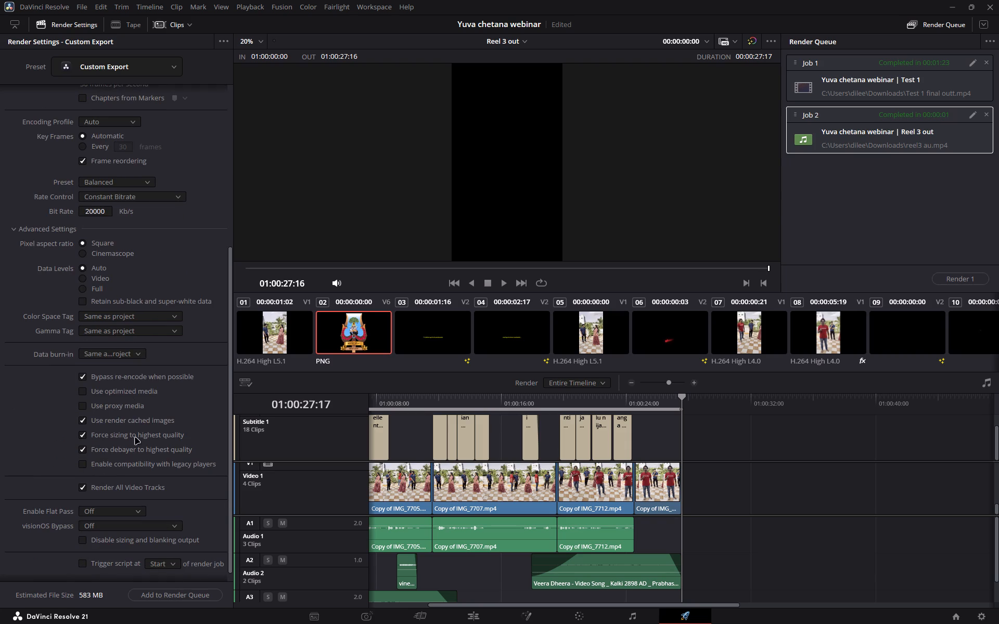
scroll(40, 547, down, 3)
click(27, 570)
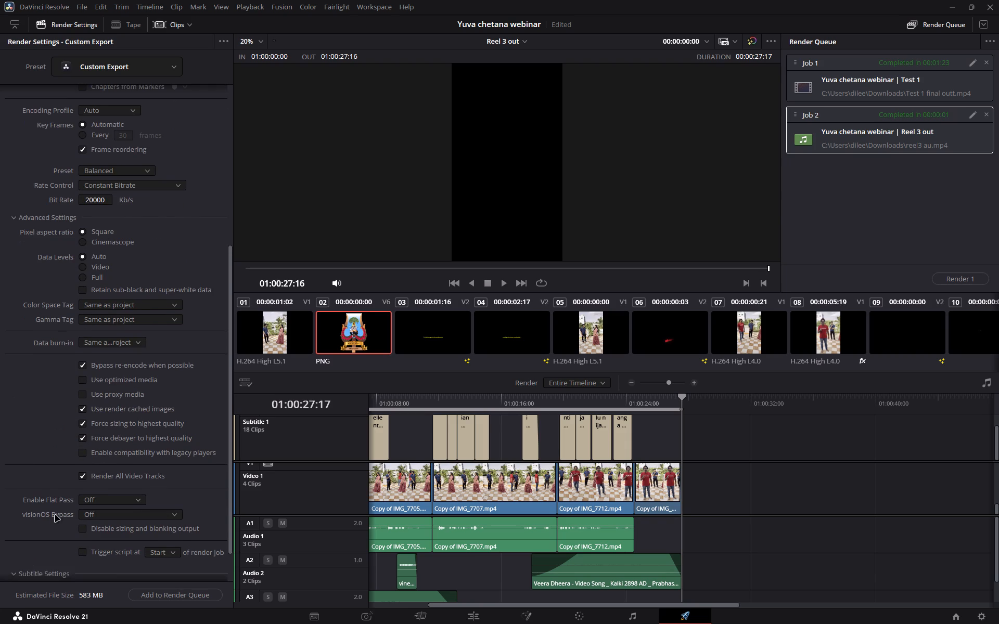
scroll(58, 523, down, 3)
click(113, 543)
click(112, 580)
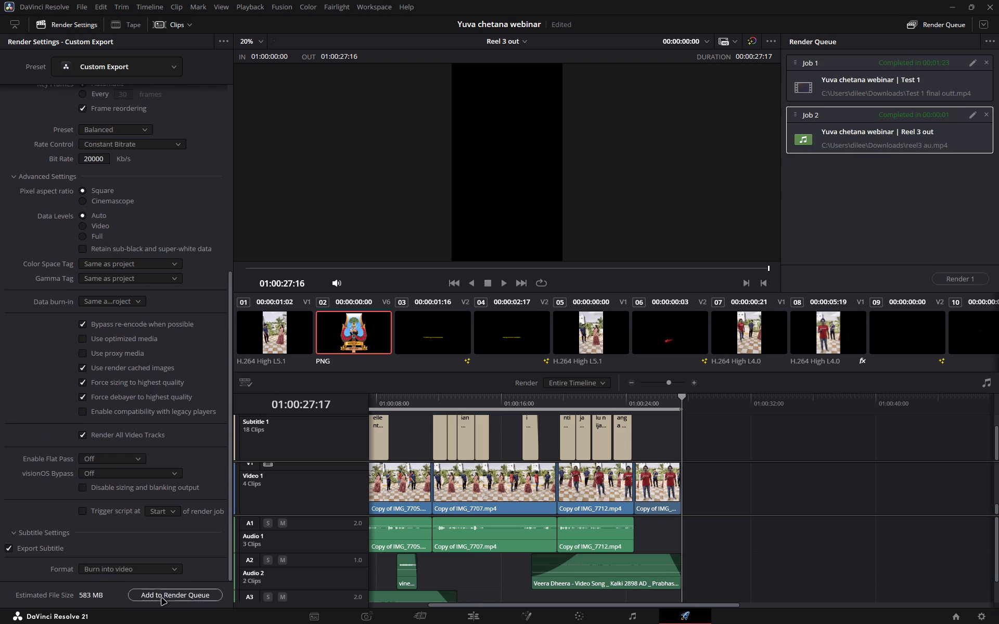
Check the audio export settings and name the output file Reel 3 out.
scroll(119, 353, up, 3)
click(120, 158)
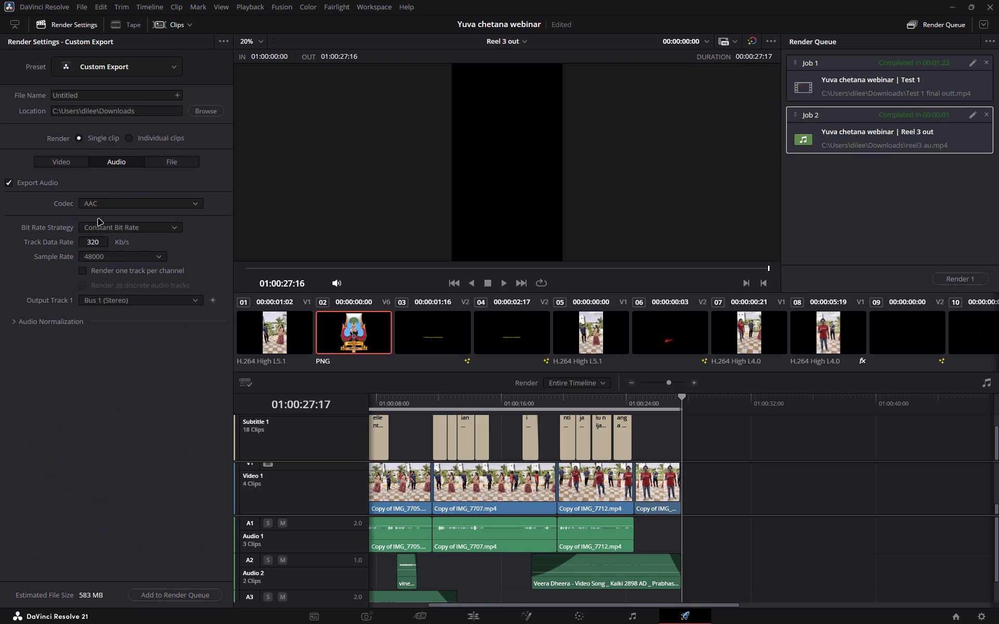
click(102, 97)
key(ctrl+a)
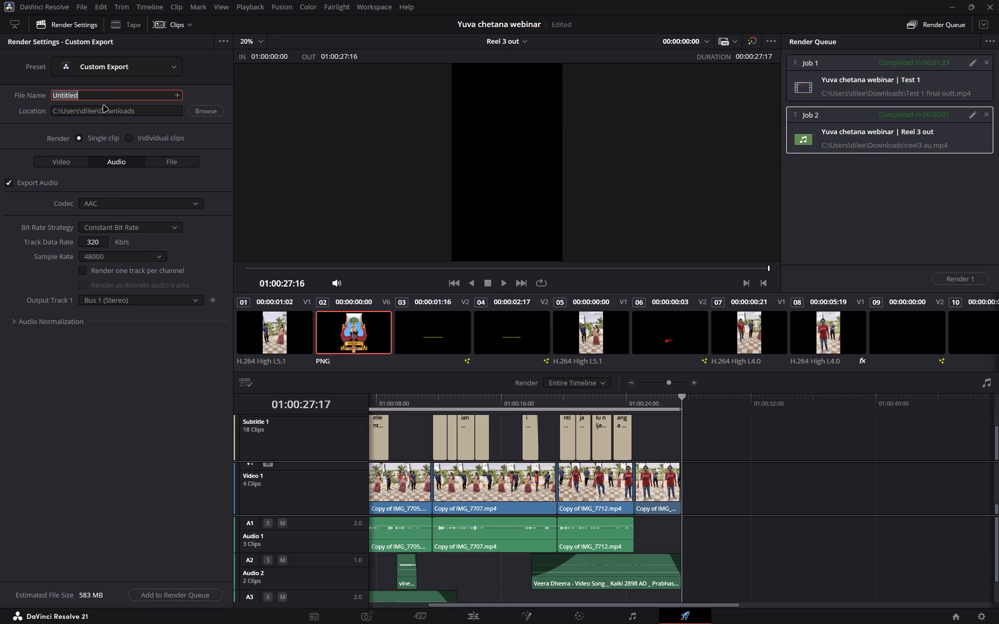
text(Reel 3)
key(BackSpace)
key(BackSpace)
key(space)
text(3)
key(space)
key(space)
key(BackSpace)
text(out)
key(Return)
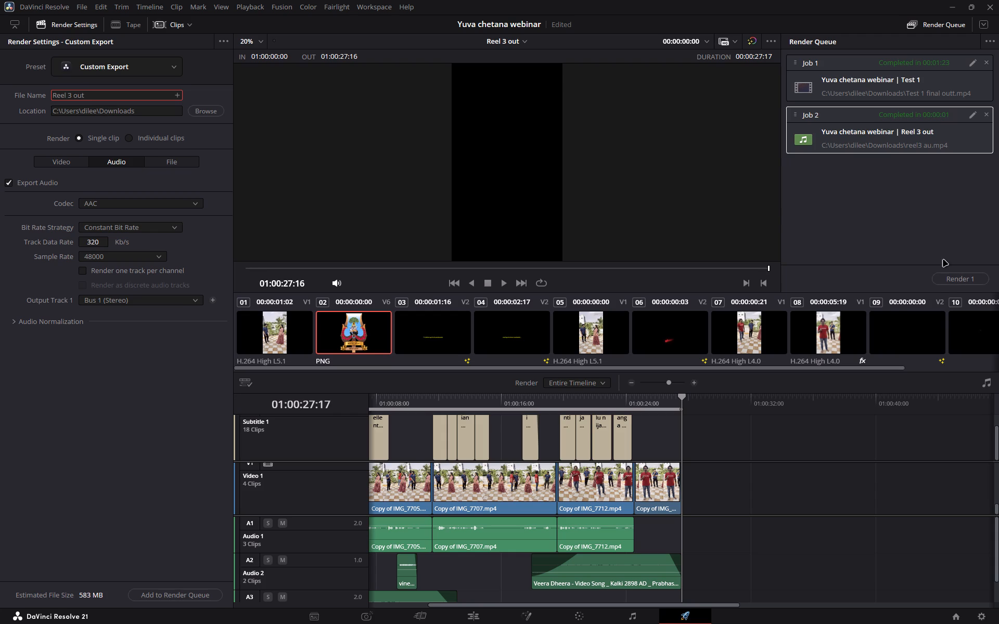
Remove the two completed jobs, Test 1 and Reel 3 out audio, from the render queue.
click(987, 113)
click(989, 63)
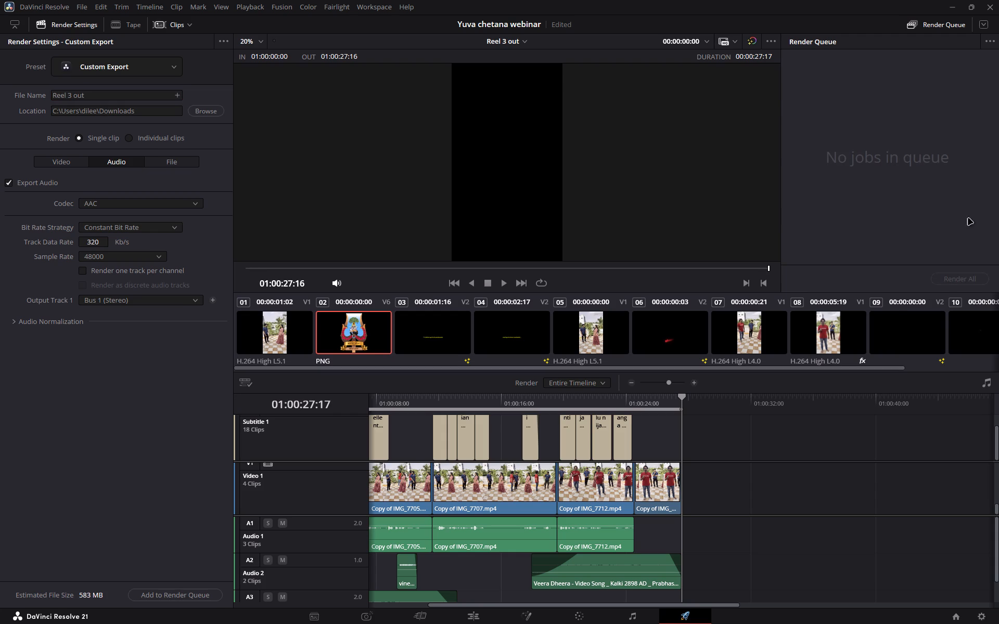
Add the Reel 3 out export to the render queue and start rendering it.
click(108, 419)
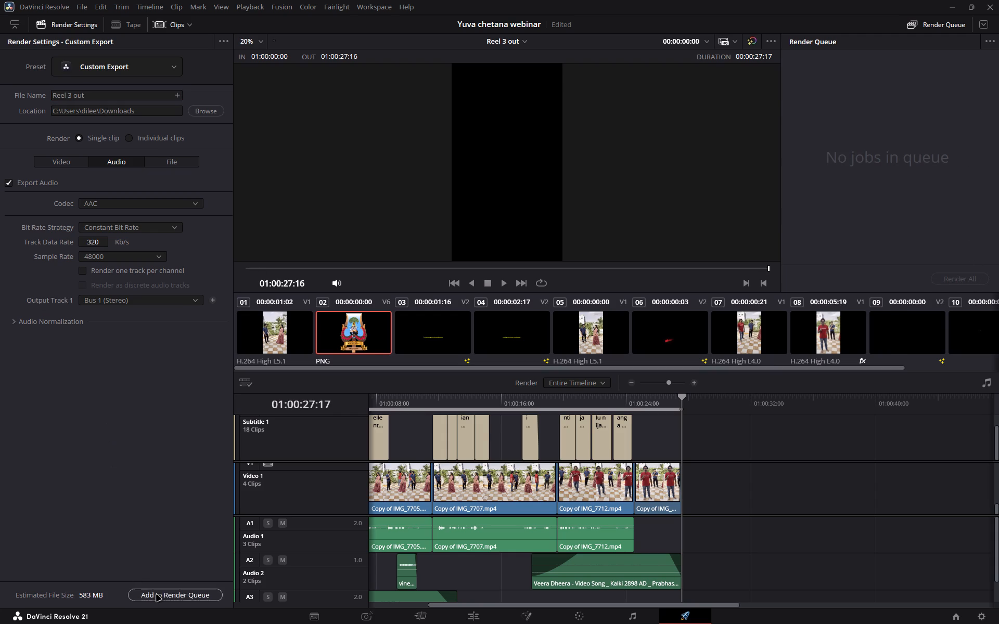
click(157, 595)
click(931, 227)
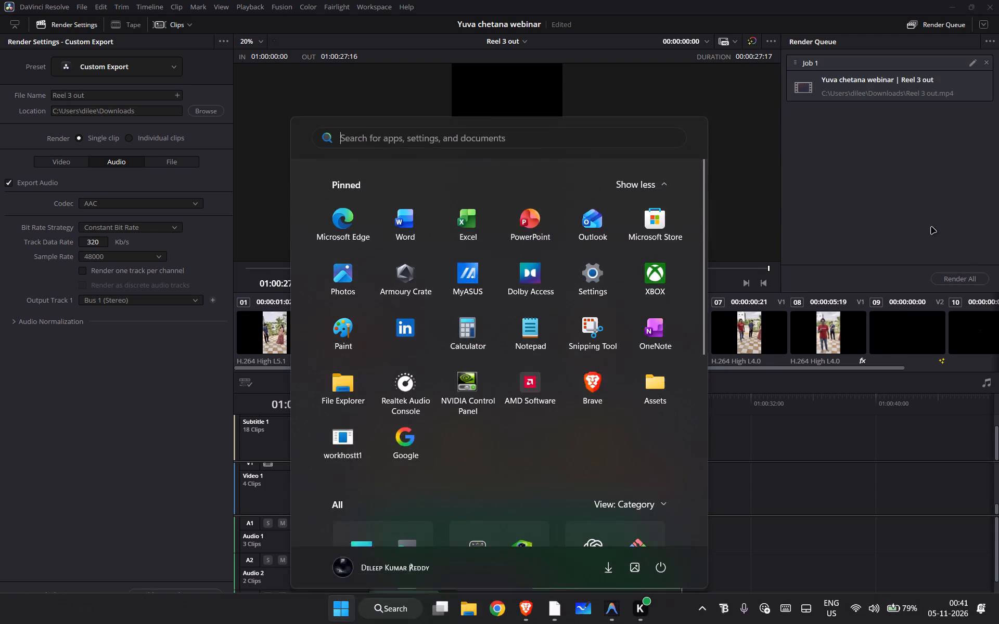
click(944, 276)
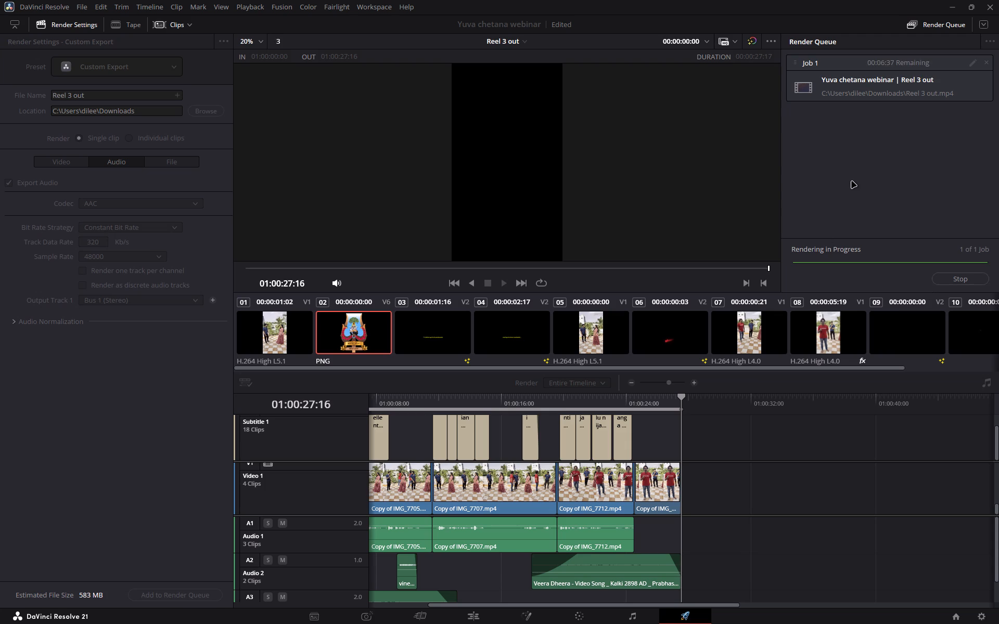
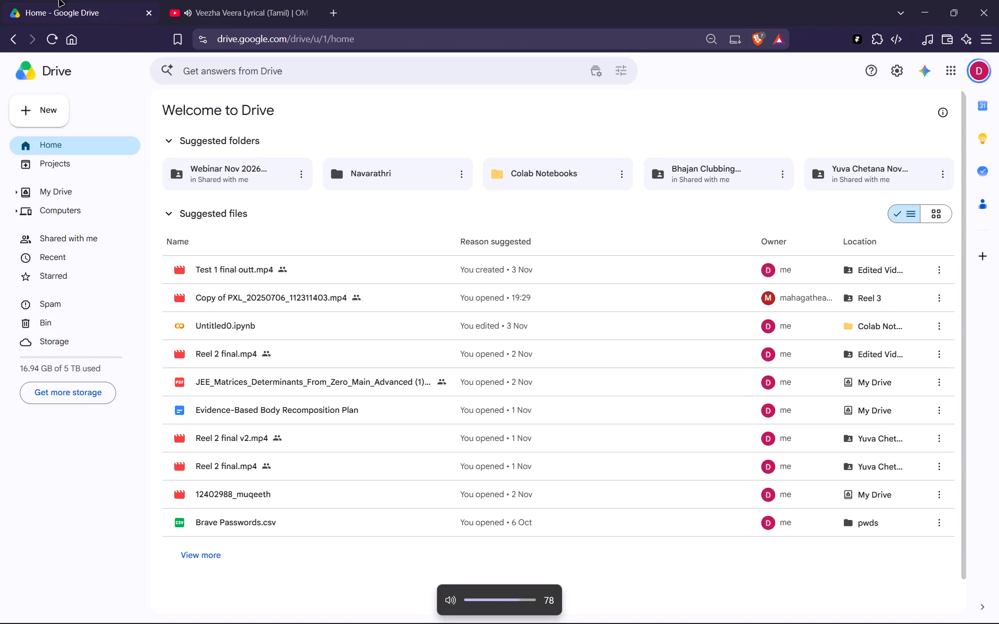
Open the Edited Videos folder inside the shared Webinar Nov 2026 Promotions folder in Google Drive.
click(35, 0)
double_click(223, 178)
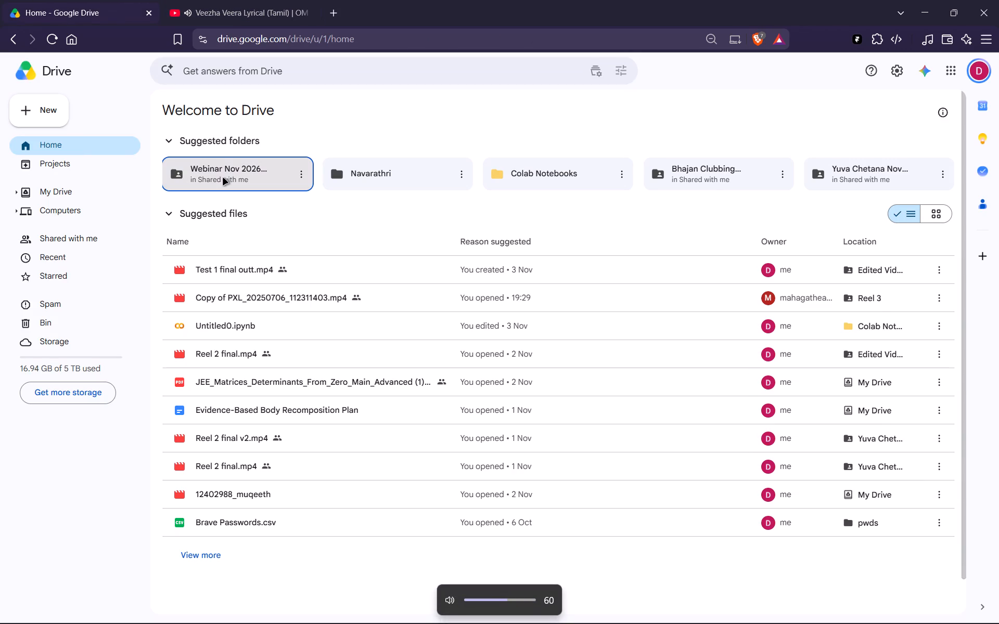
double_click(223, 178)
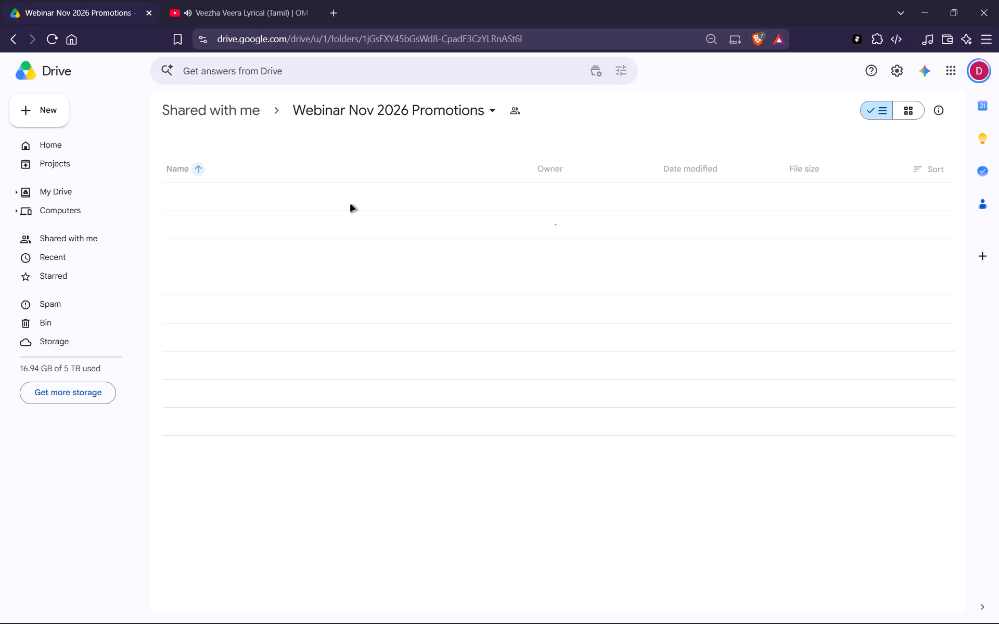
double_click(289, 193)
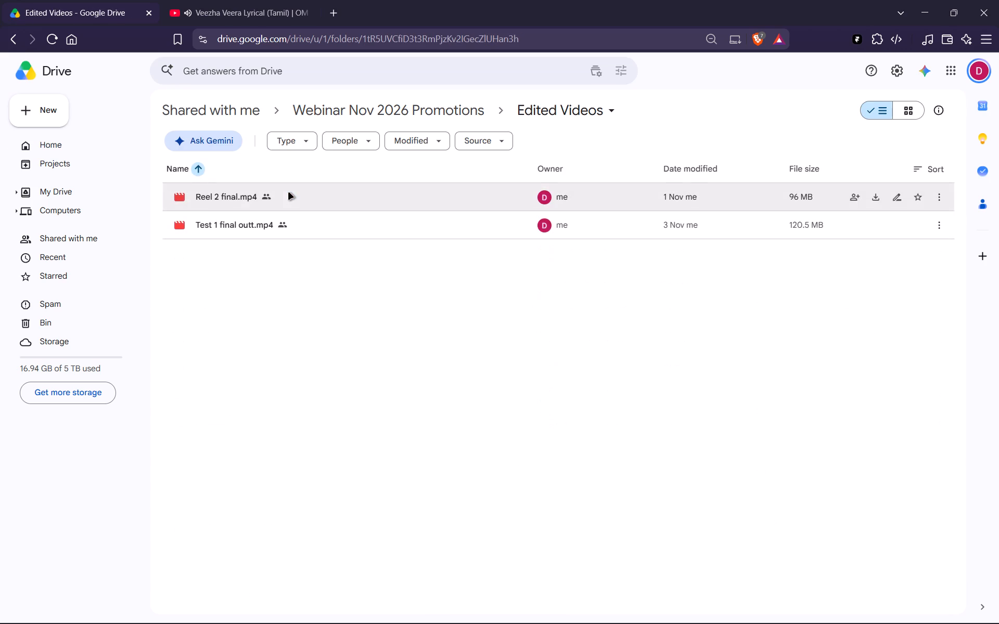
click(347, 312)
Upload Reel 3 out.mp4 from the computer's Downloads folder into the Edited Videos folder on Google Drive.
key(super+1)
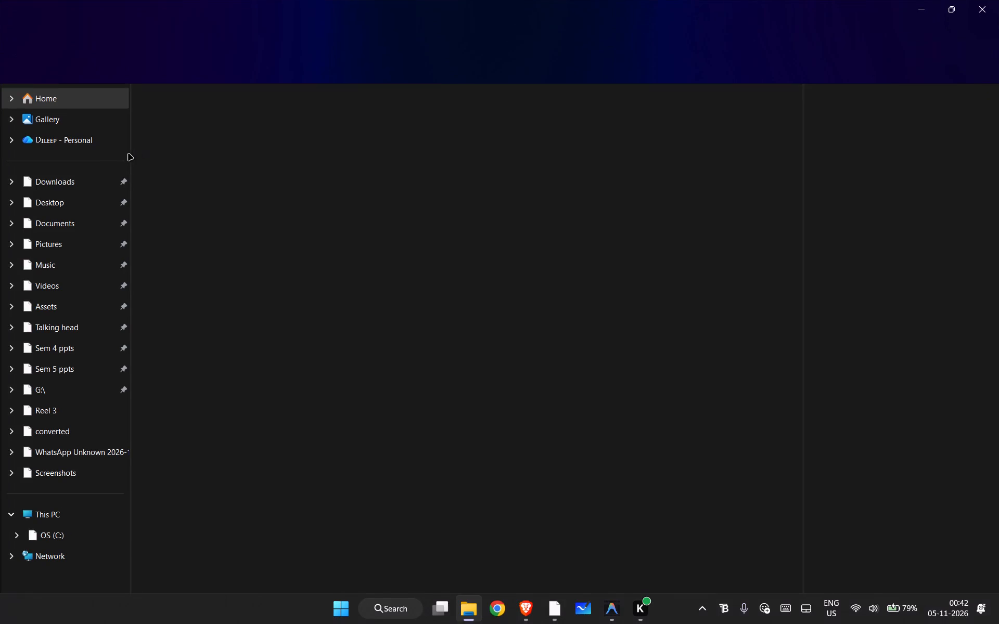
click(70, 176)
click(190, 126)
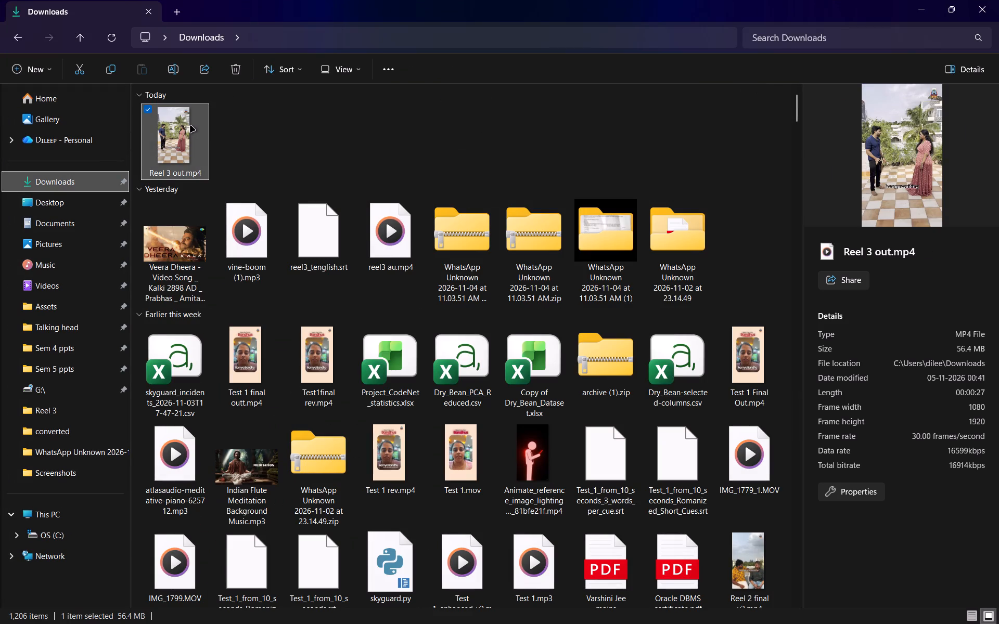
drag(176, 136, 438, 317)
key(alt+Tab)
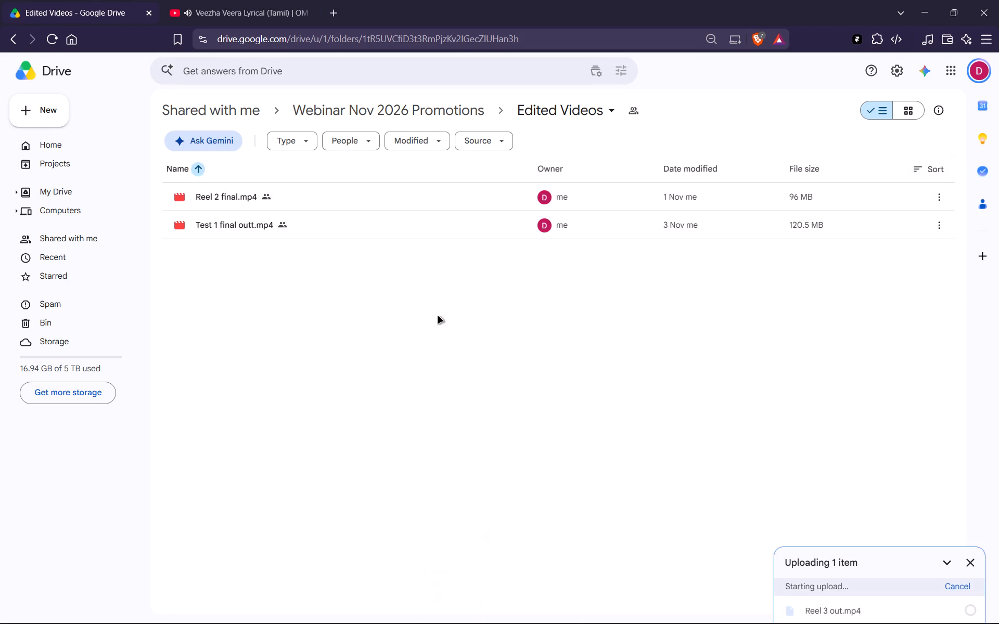
scroll(438, 317, down, 2)
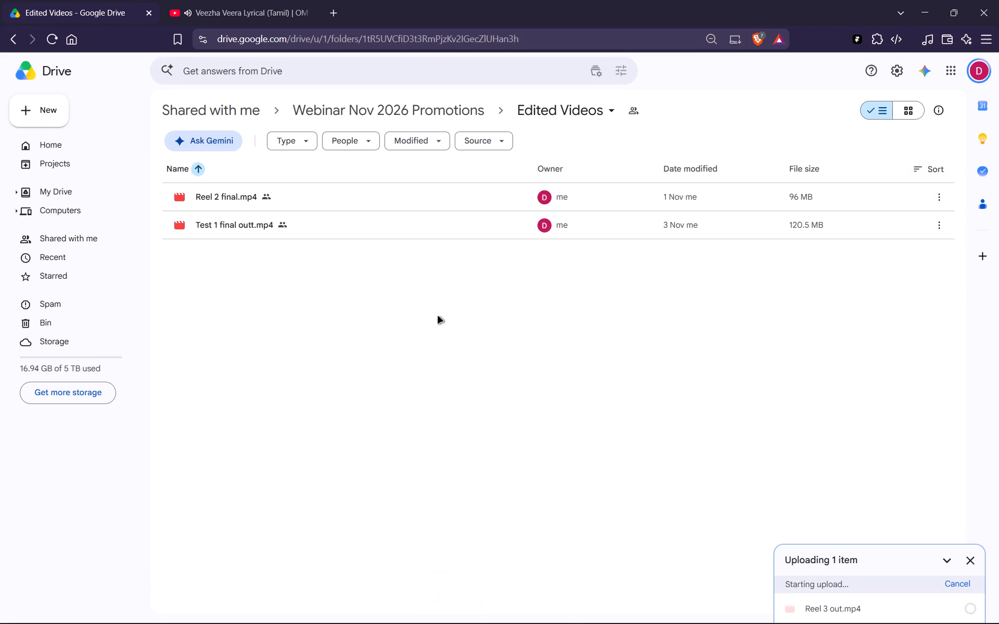
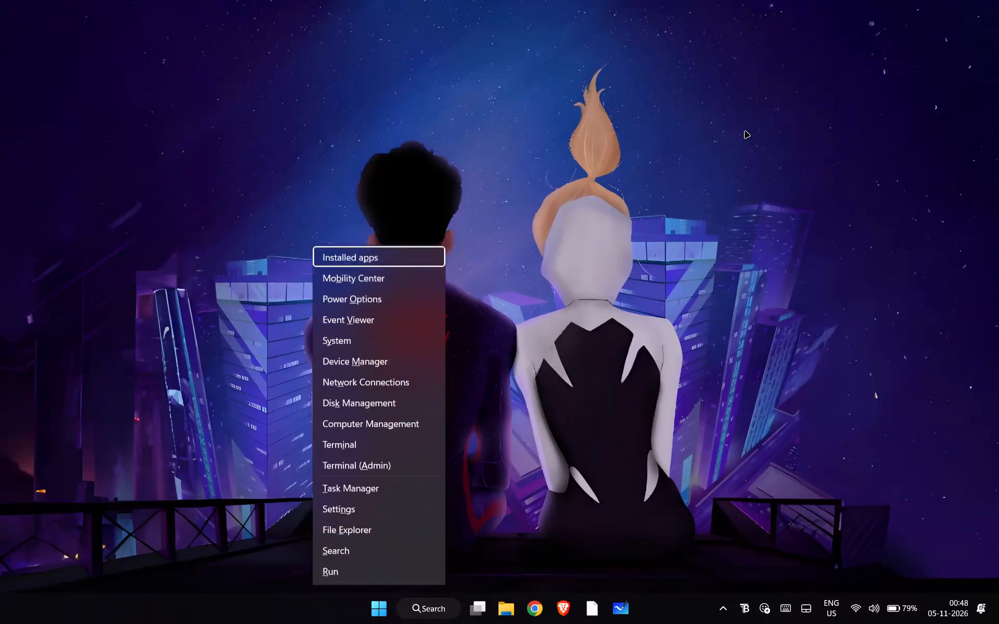
Bring up the Windows power options for shutting down or signing out of the computer.
key(u)
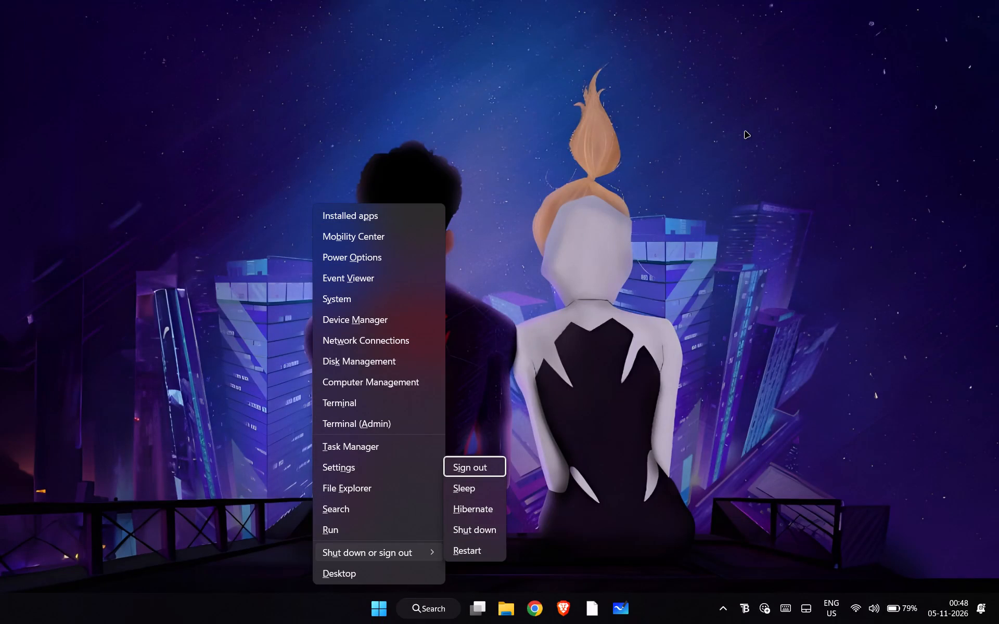